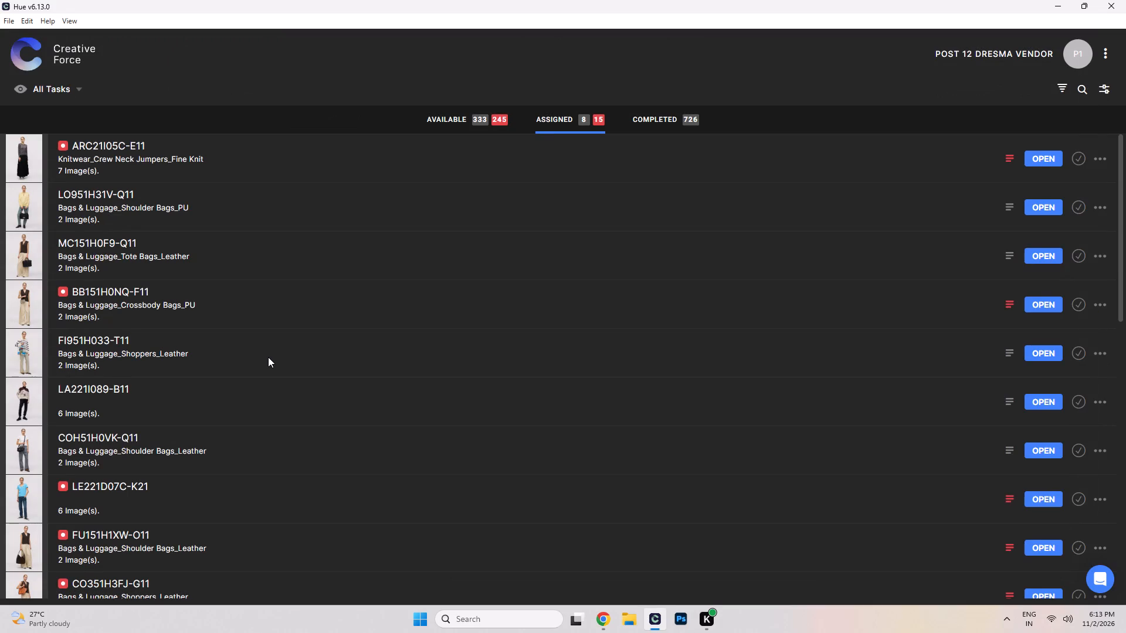
Open the assigned task LO951H31V-Q11 for retouching in Photoshop.
scroll(269, 352, up, 5)
scroll(270, 352, down, 7)
scroll(352, 434, down, 4)
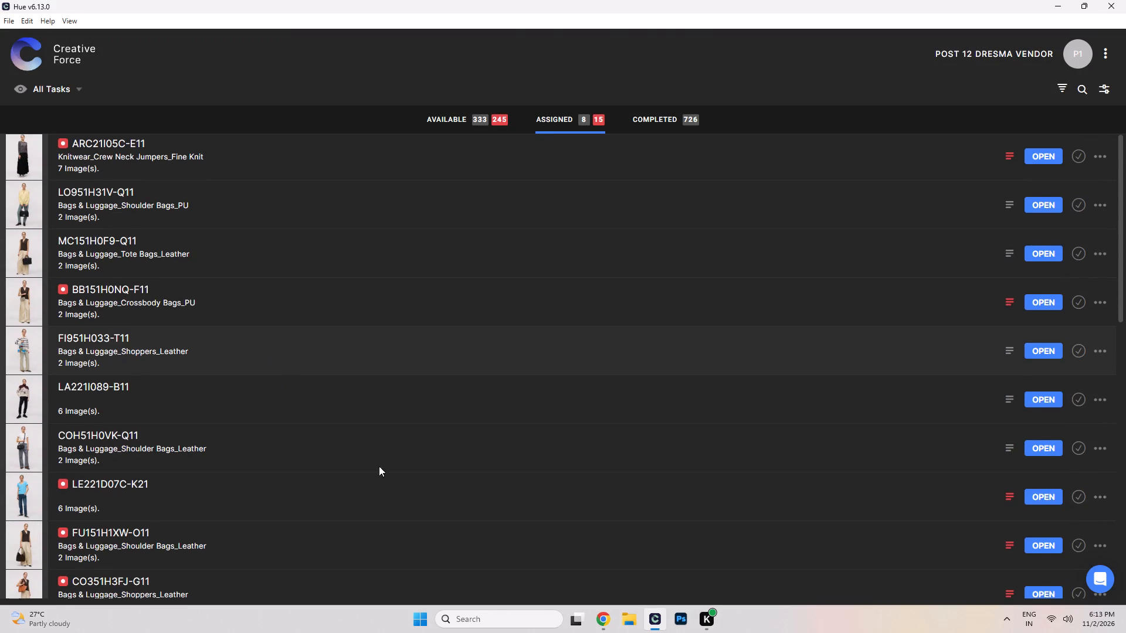
scroll(379, 466, down, 3)
scroll(396, 490, up, 15)
scroll(397, 480, up, 7)
scroll(372, 380, up, 6)
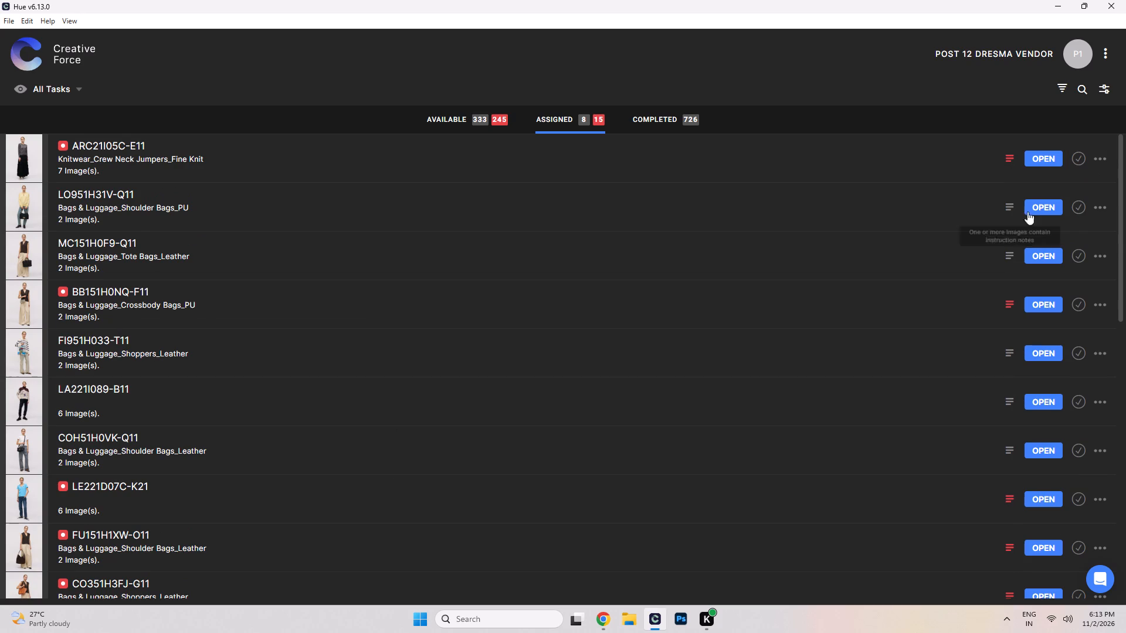
click(1040, 212)
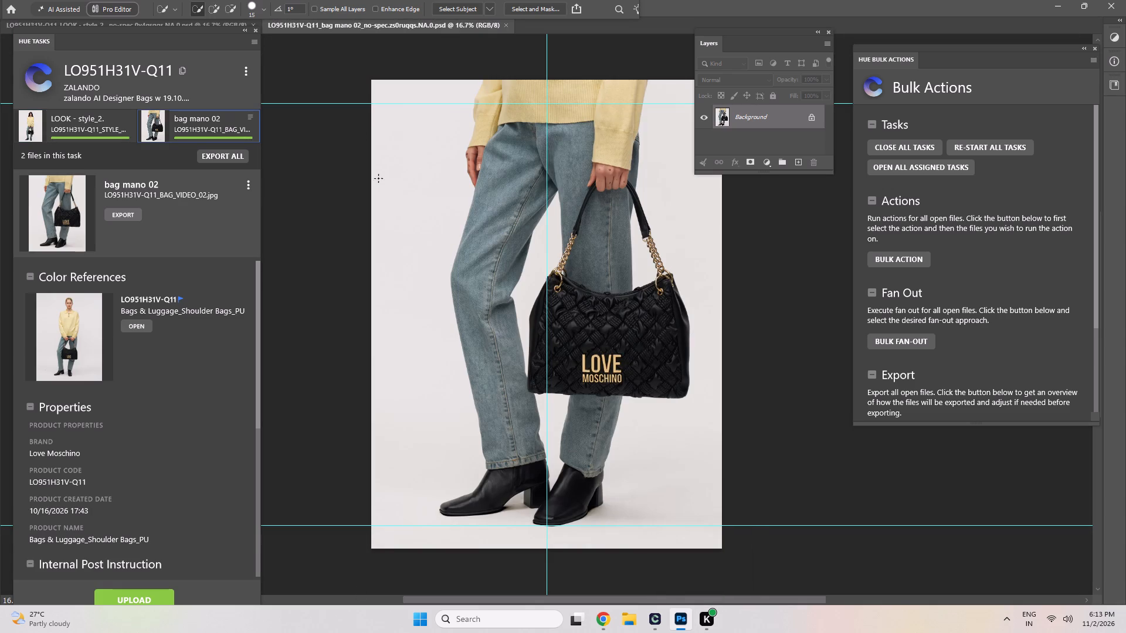
Remove the dark spots along the side of the free hand in the bag mano 02 image with the Spot Healing Brush.
scroll(622, 198, up, 17)
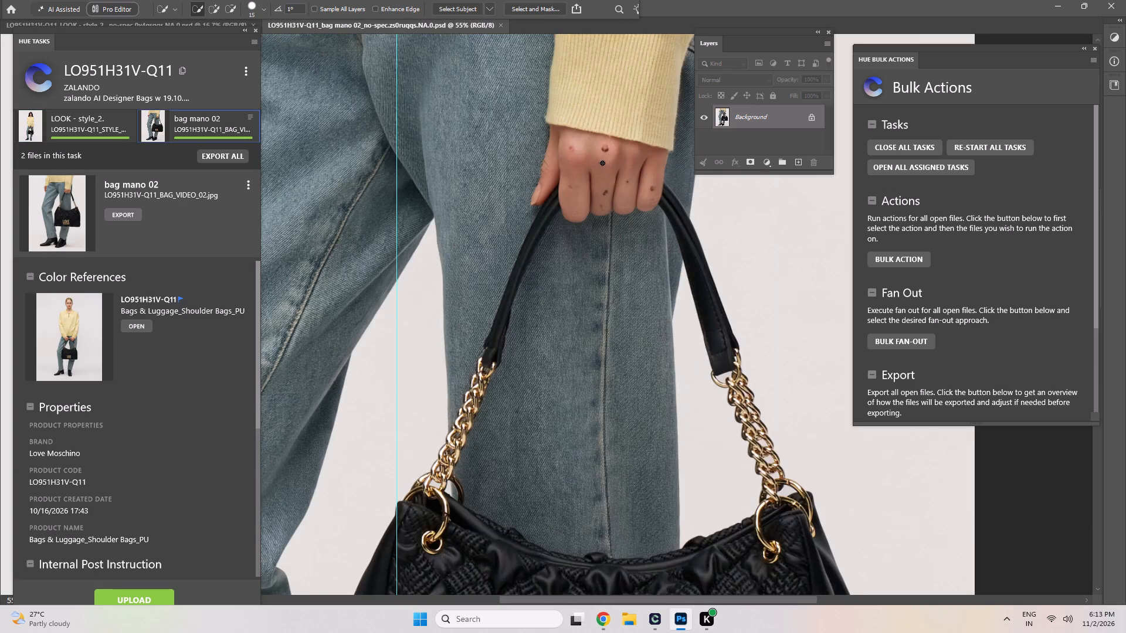
scroll(602, 162, up, 5)
key(space)
key(space)
key(space)
key(space)
key(space)
key(space)
key(space)
key(space)
key(space)
key(space)
key(space)
key(space)
key(space)
key(space)
key(space)
key(space)
key(space)
key(space)
key(space)
key(space)
drag(587, 195, 647, 329)
scroll(206, 189, down, 3)
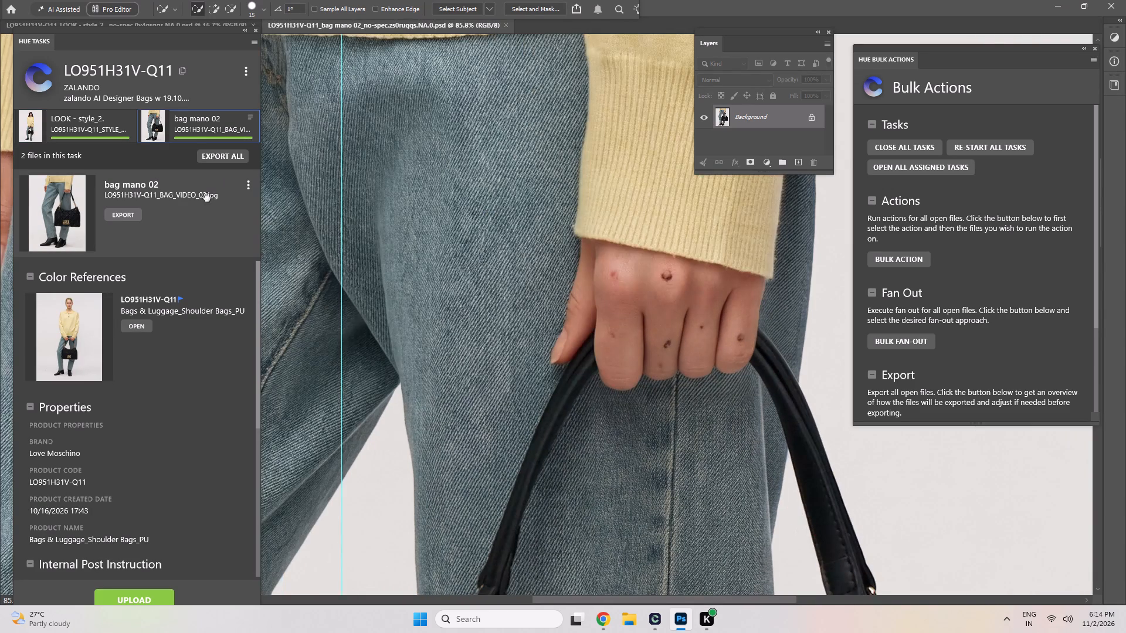
scroll(207, 198, down, 2)
drag(392, 226, 564, 252)
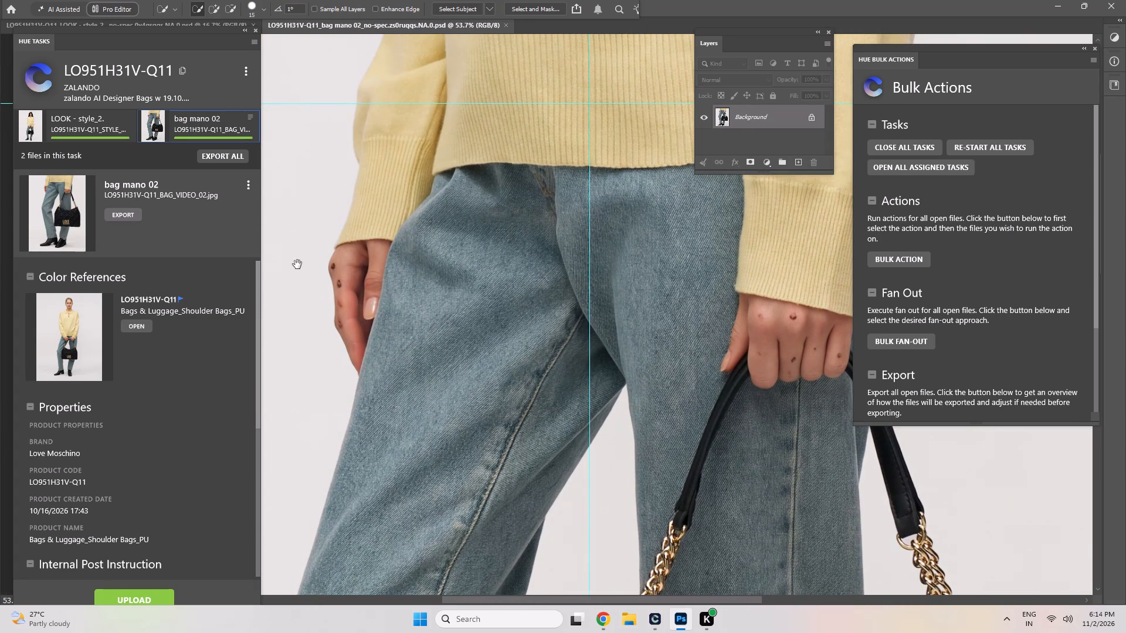
drag(318, 274, 358, 297)
scroll(382, 300, up, 14)
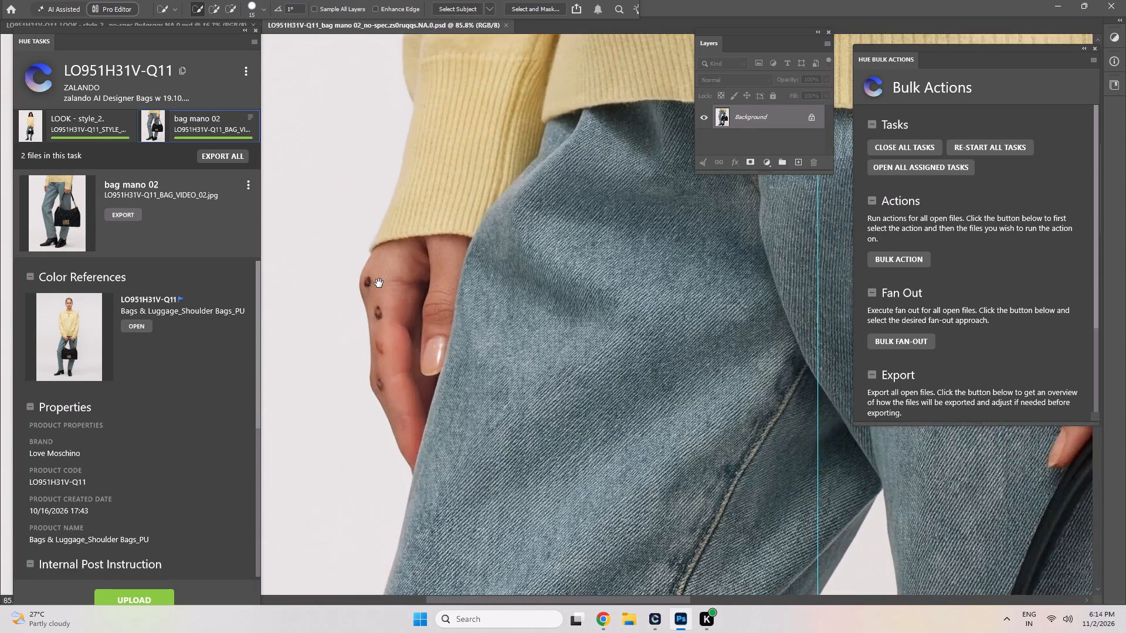
scroll(379, 283, up, 1)
key(j)
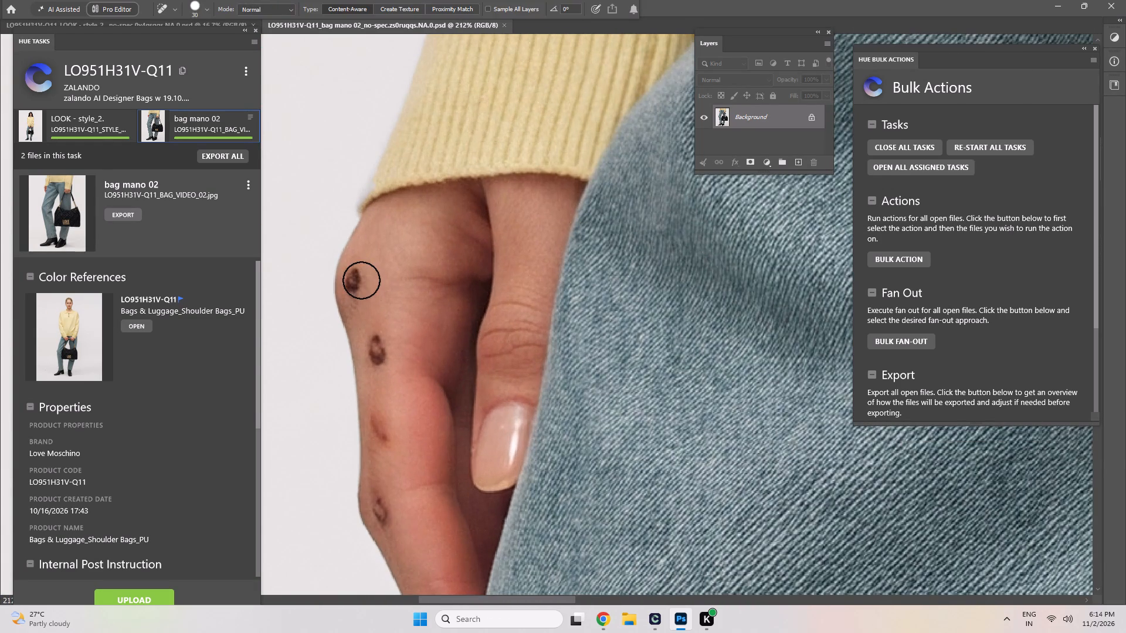
click(355, 283)
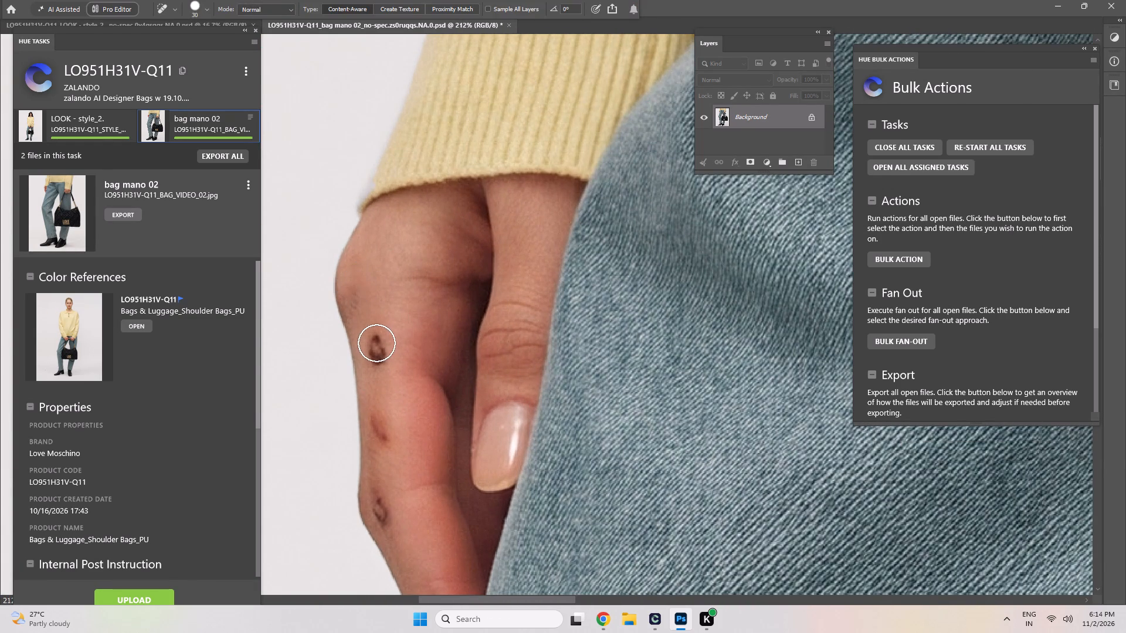
click(377, 345)
click(378, 353)
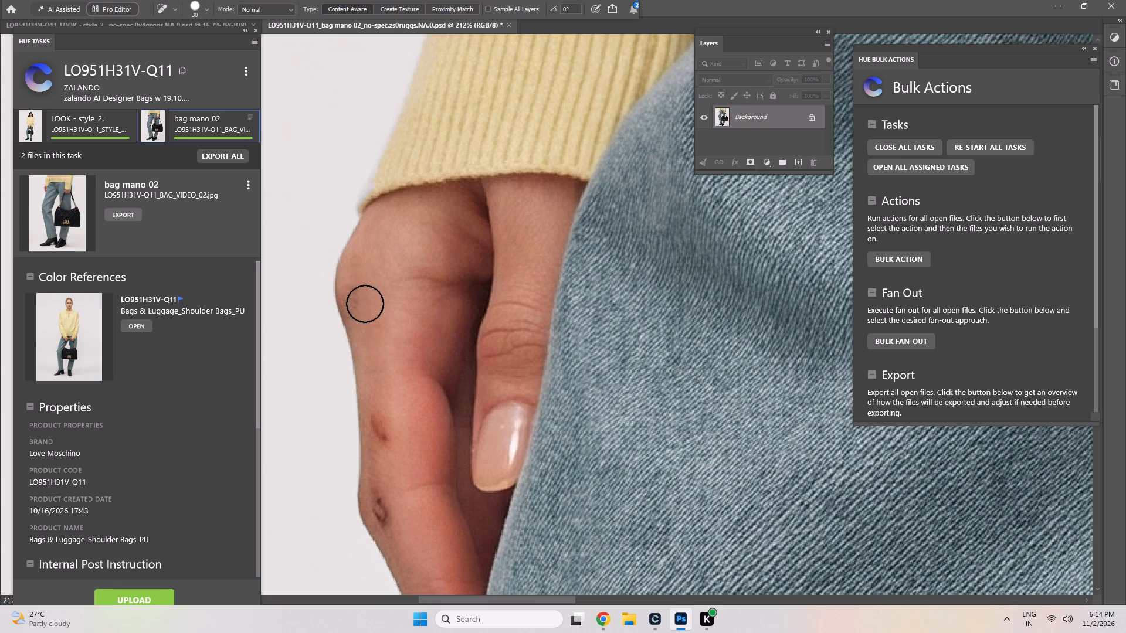
click(361, 300)
click(382, 431)
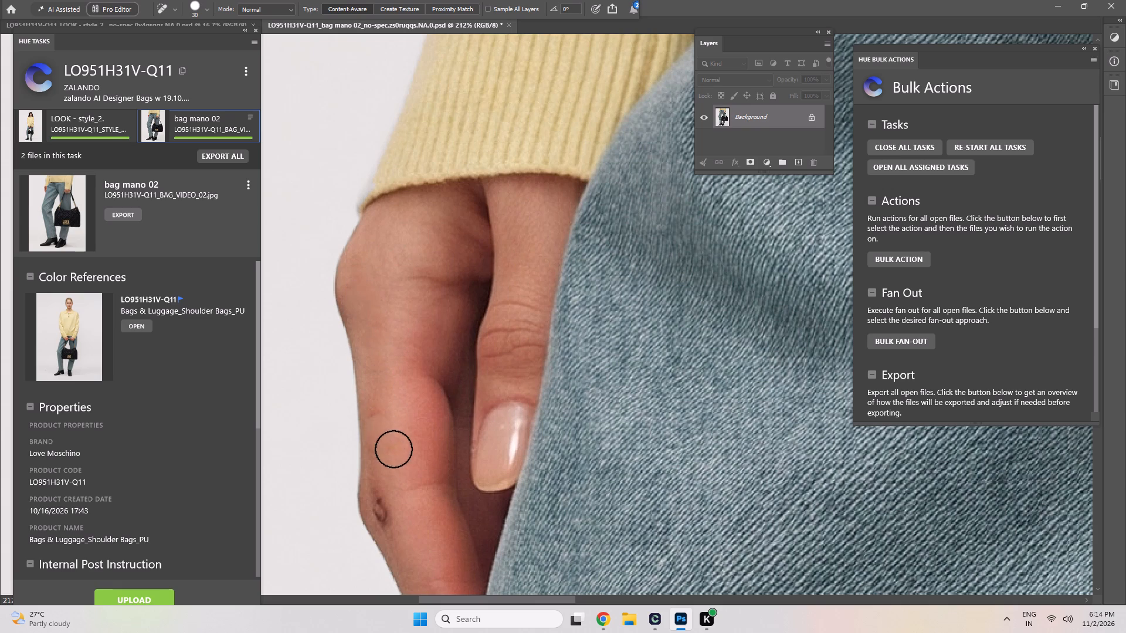
click(384, 416)
click(382, 447)
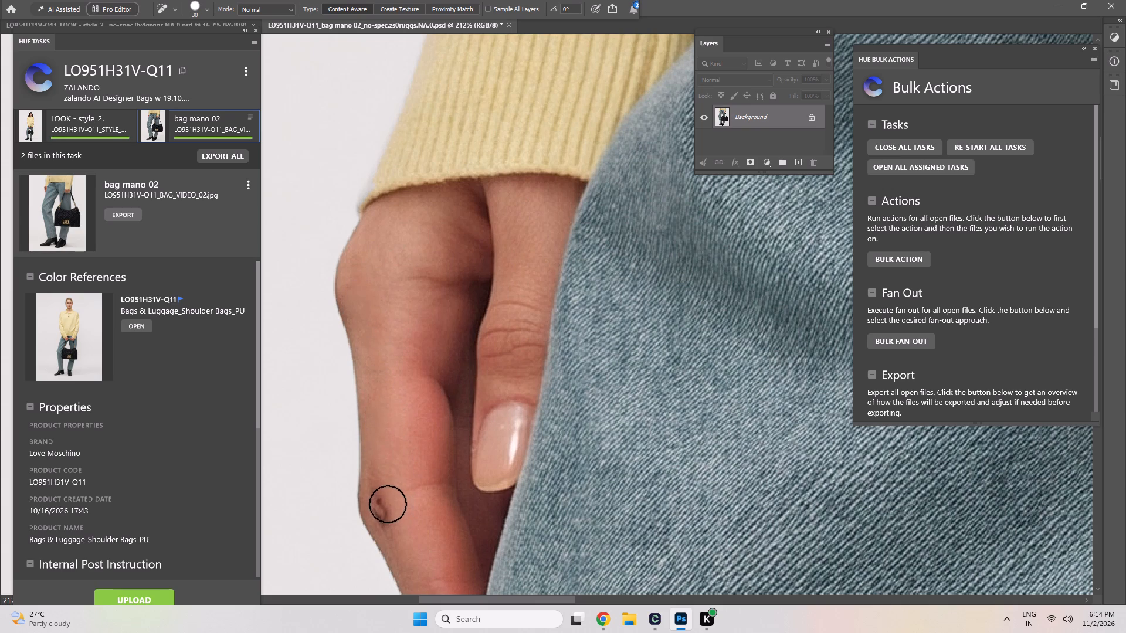
click(384, 500)
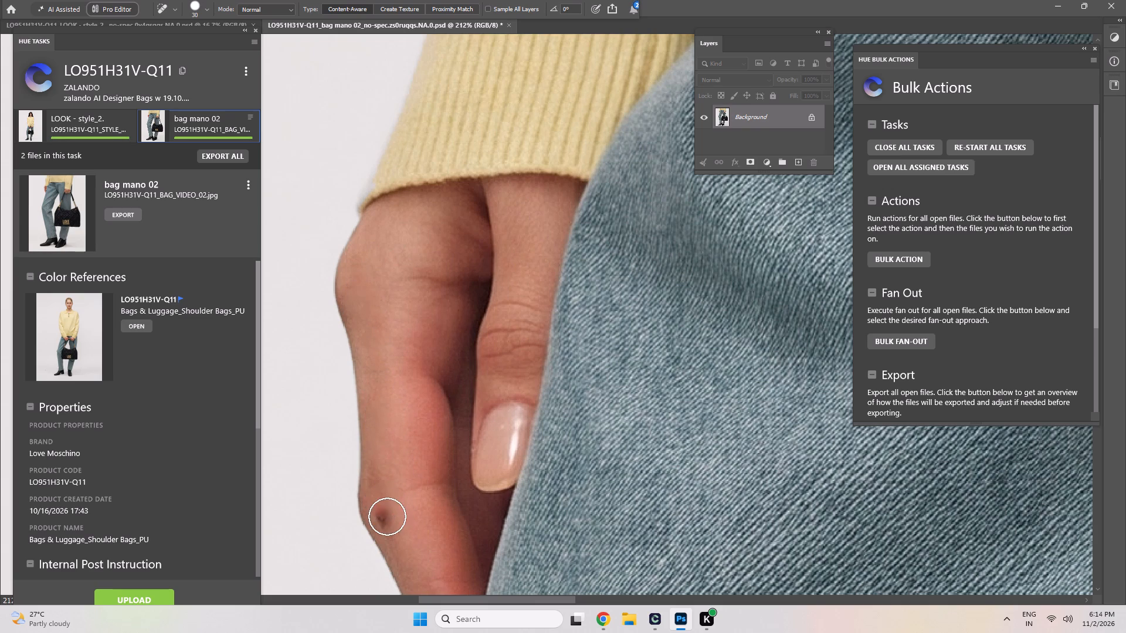
click(387, 516)
click(381, 489)
Heal the dark spots on the knuckles and fingers of the hand holding the bag.
scroll(435, 449, down, 7)
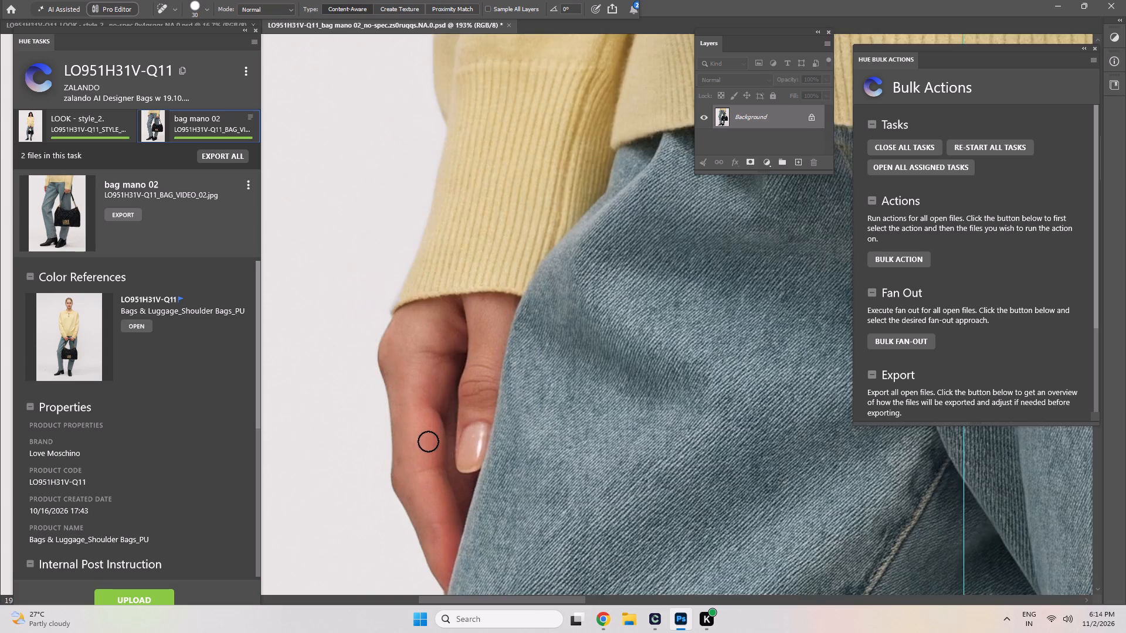
scroll(427, 440, down, 5)
key(space)
key(space)
key(space)
key(space)
key(space)
key(space)
key(space)
key(space)
key(space)
key(space)
key(space)
key(space)
key(space)
key(space)
drag(460, 453, 301, 373)
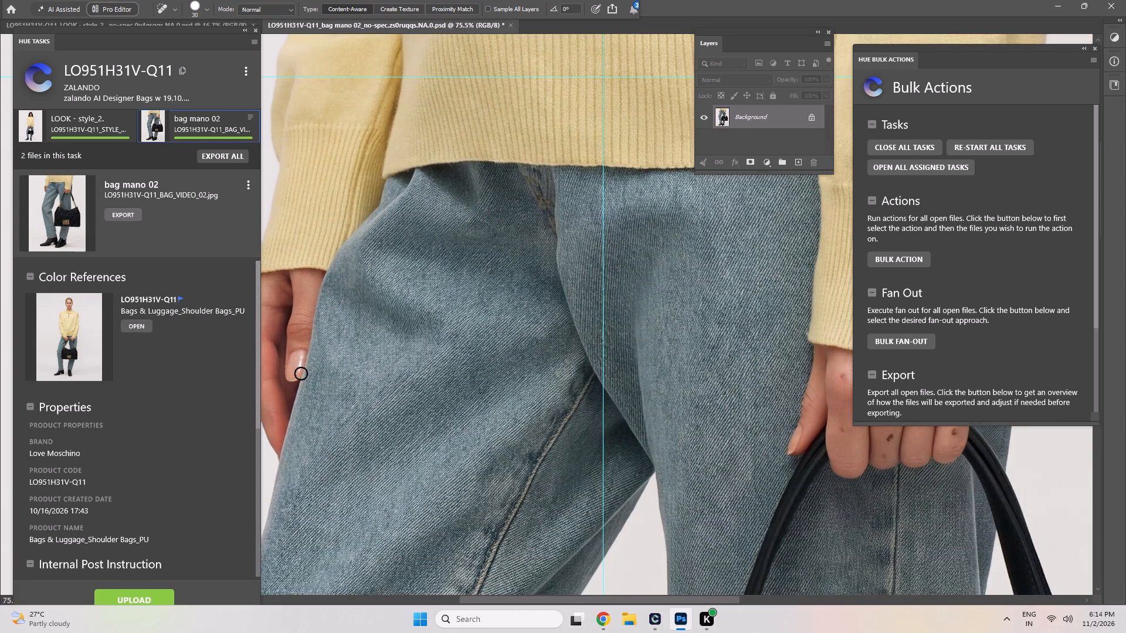
key(space)
key(space)
key(space)
key(space)
key(space)
key(space)
key(space)
key(space)
key(space)
key(space)
key(space)
key(space)
key(space)
key(space)
key(space)
key(space)
key(space)
key(space)
key(space)
key(space)
drag(564, 403, 316, 403)
scroll(606, 398, up, 9)
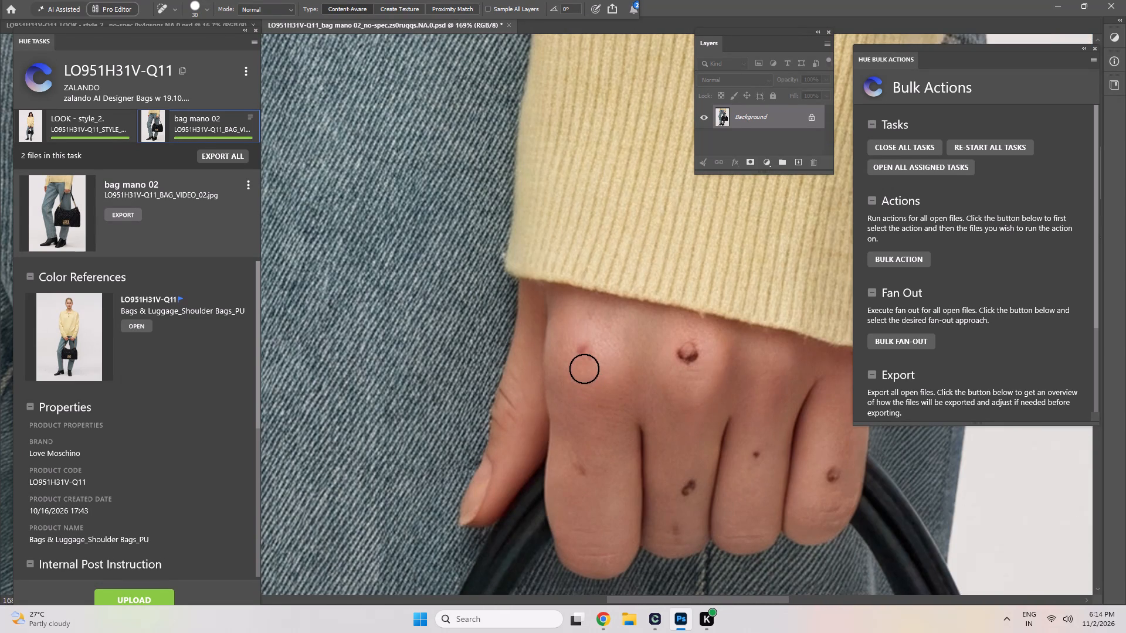
click(584, 354)
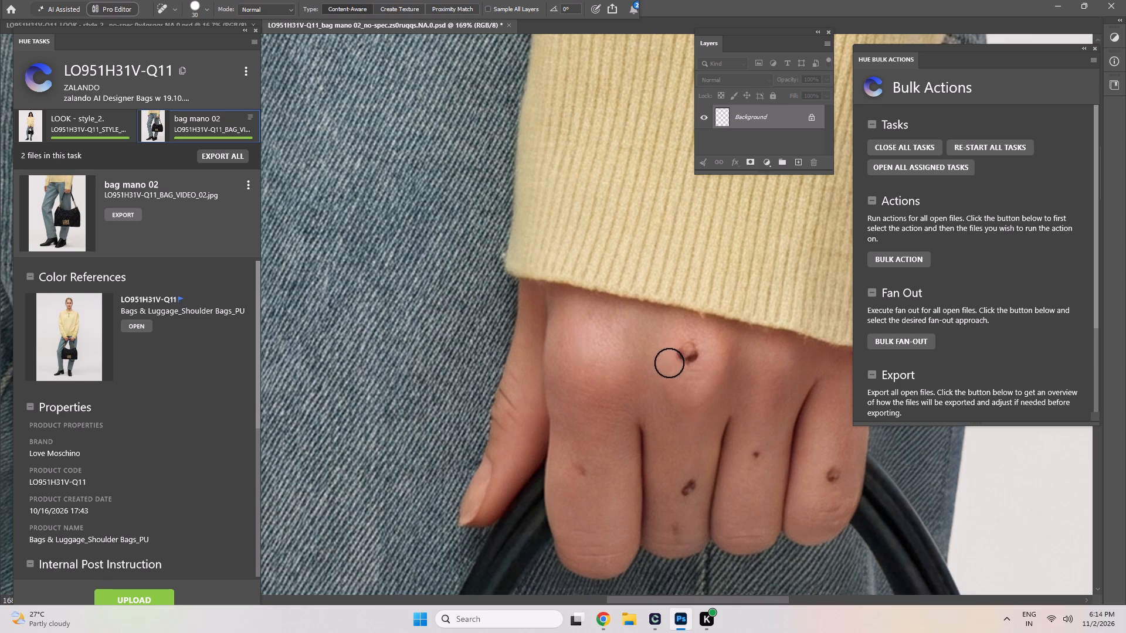
click(691, 353)
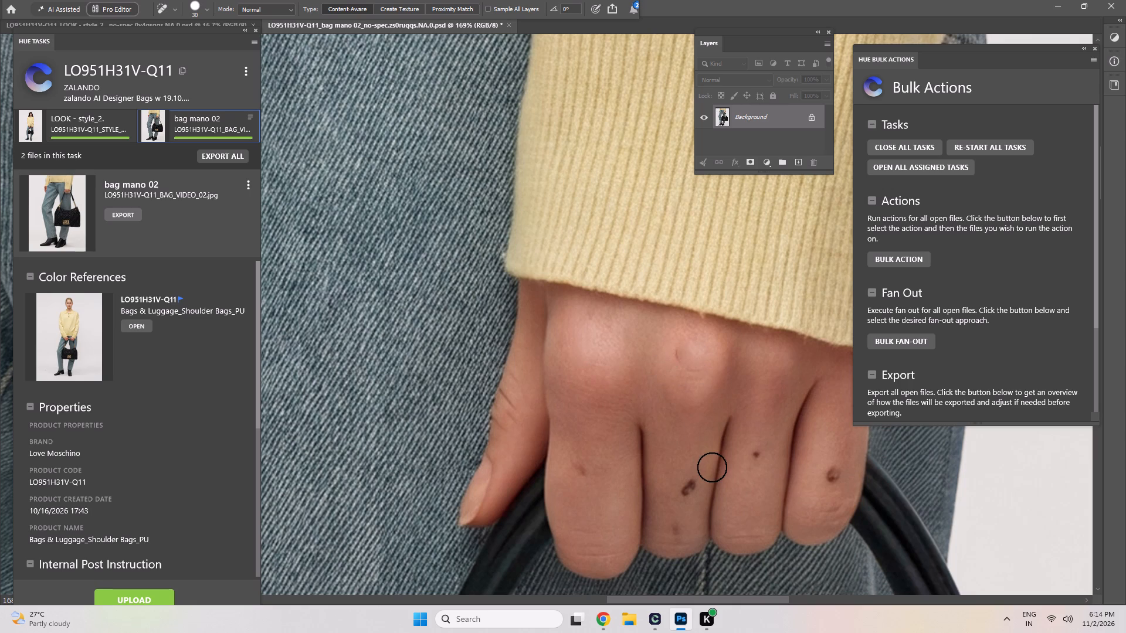
click(684, 355)
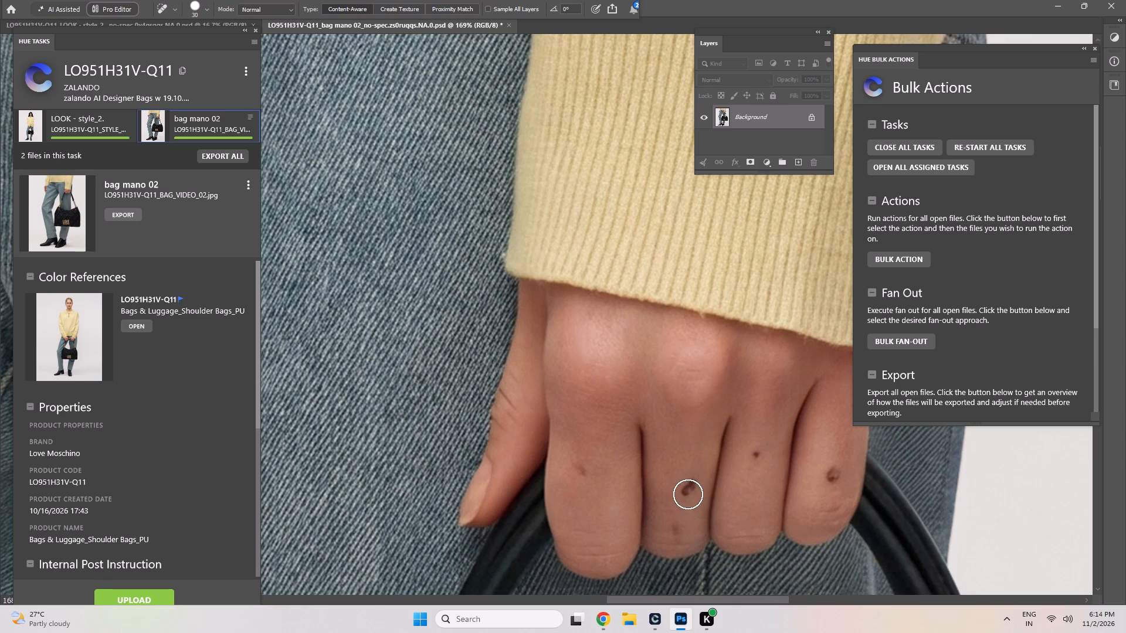
click(689, 492)
click(751, 459)
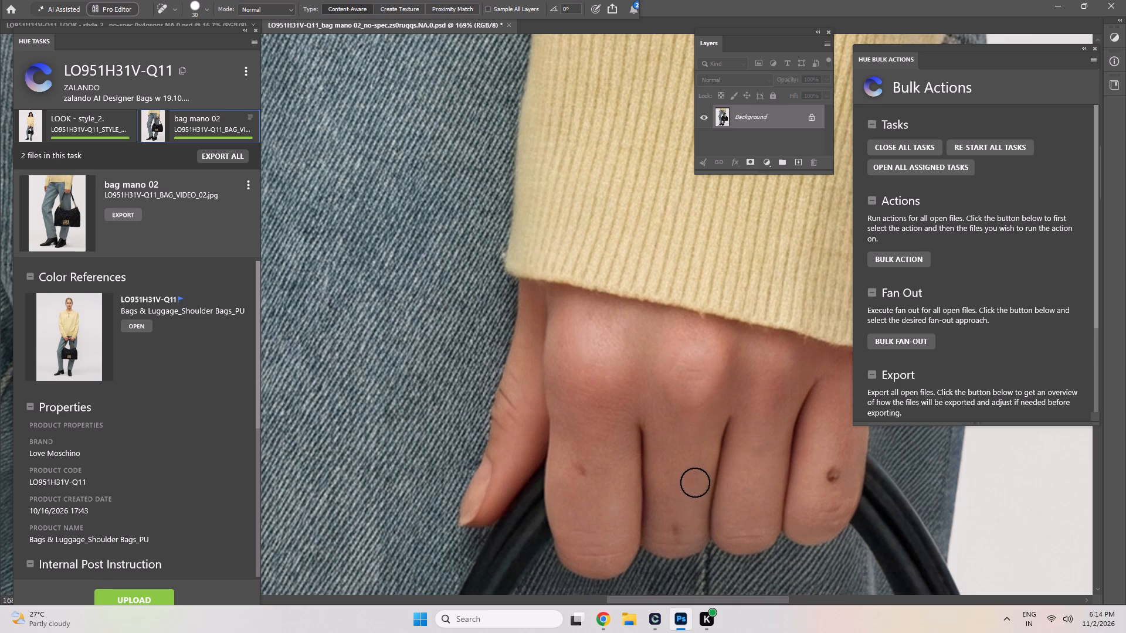
click(695, 482)
click(581, 472)
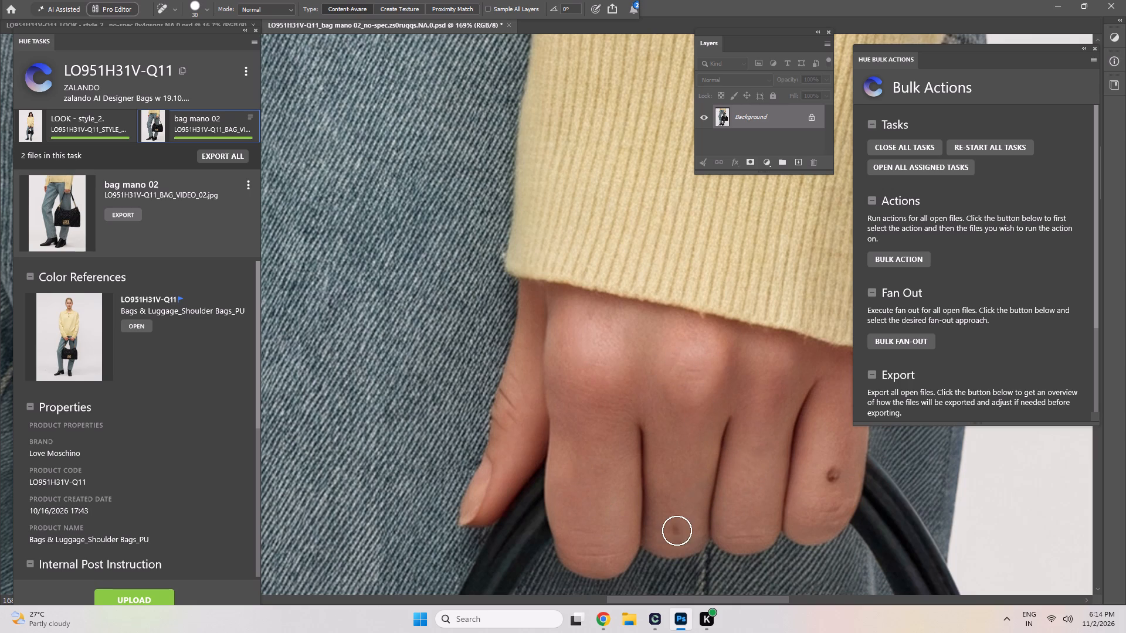
click(677, 530)
click(832, 476)
Export all files of task LO951H31V-Q11, covering the style model 2 and bag video 02 images.
key(space)
key(space)
key(space)
key(space)
key(space)
key(space)
key(space)
key(space)
key(space)
key(space)
key(space)
key(space)
key(space)
key(space)
key(space)
key(space)
key(space)
key(space)
key(space)
key(space)
scroll(812, 437, down, 13)
drag(506, 416, 675, 442)
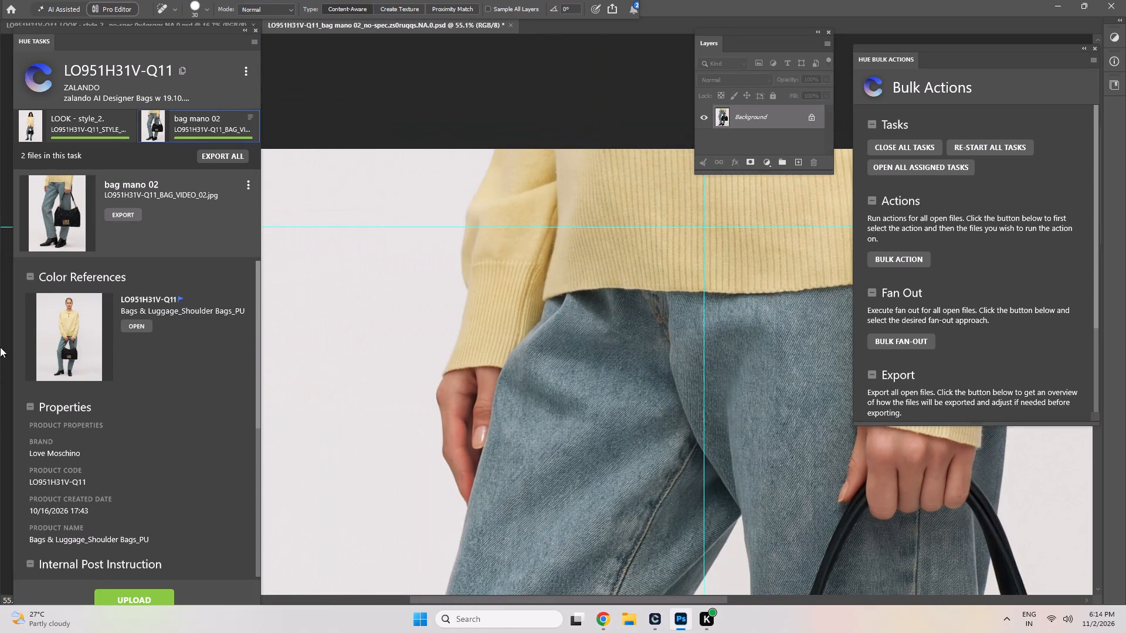
click(213, 150)
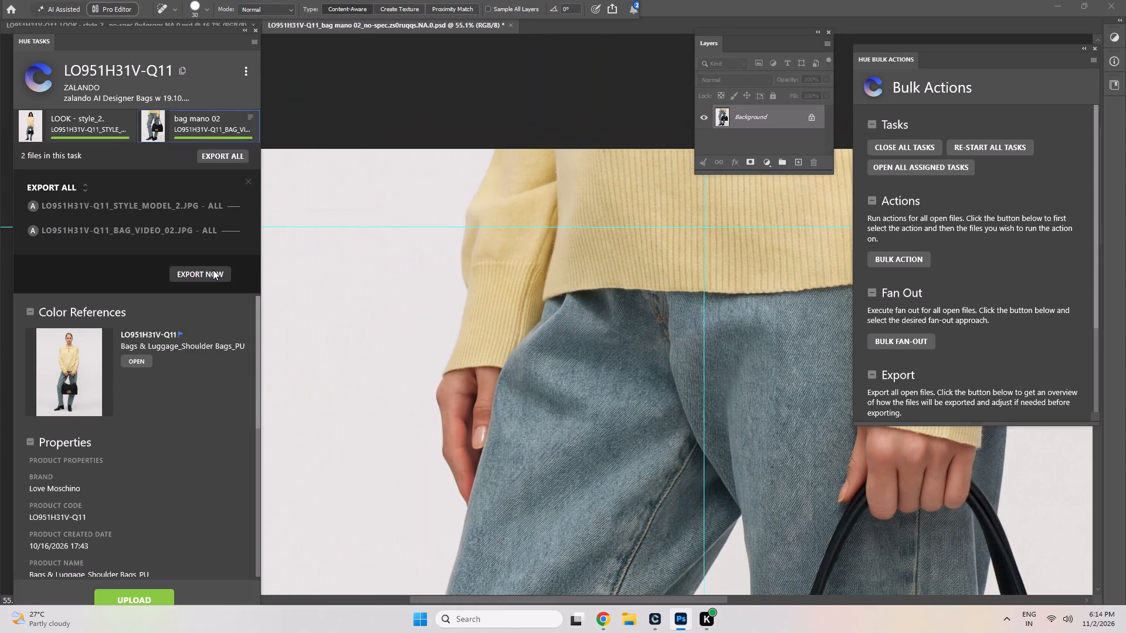
click(213, 275)
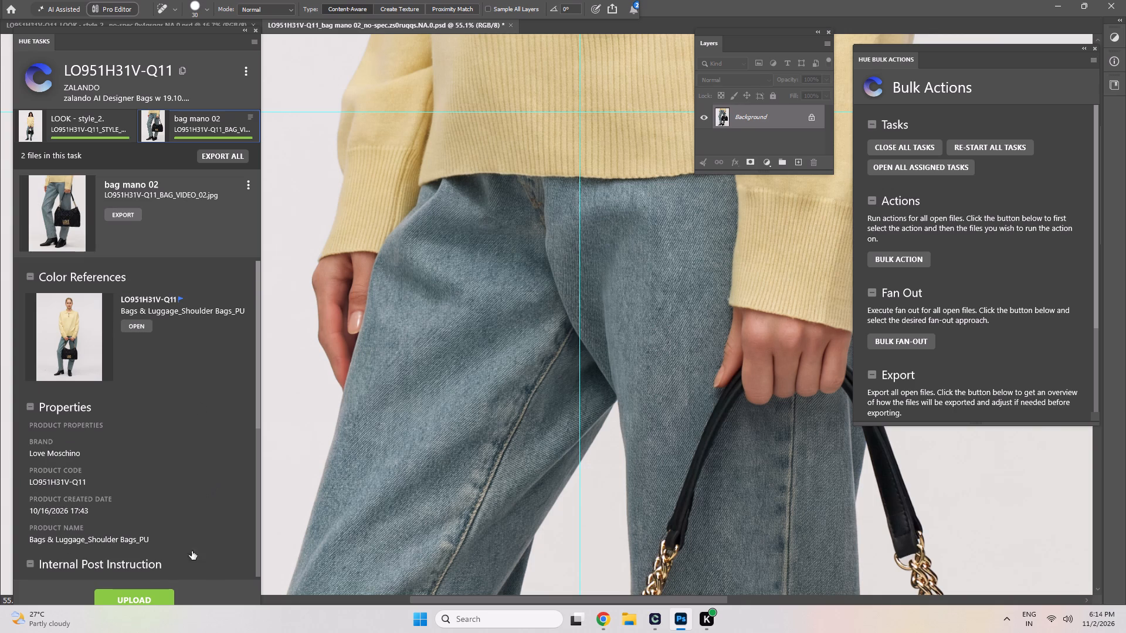
Upload the exported files of task LO951H31V-Q11.
scroll(355, 435, down, 8)
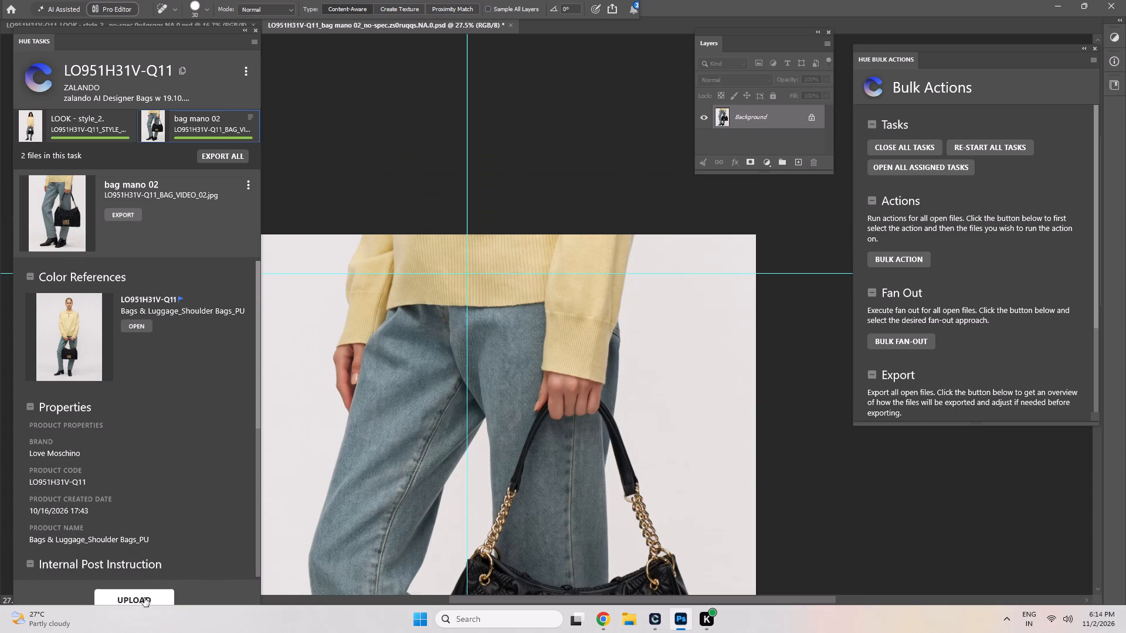
click(144, 598)
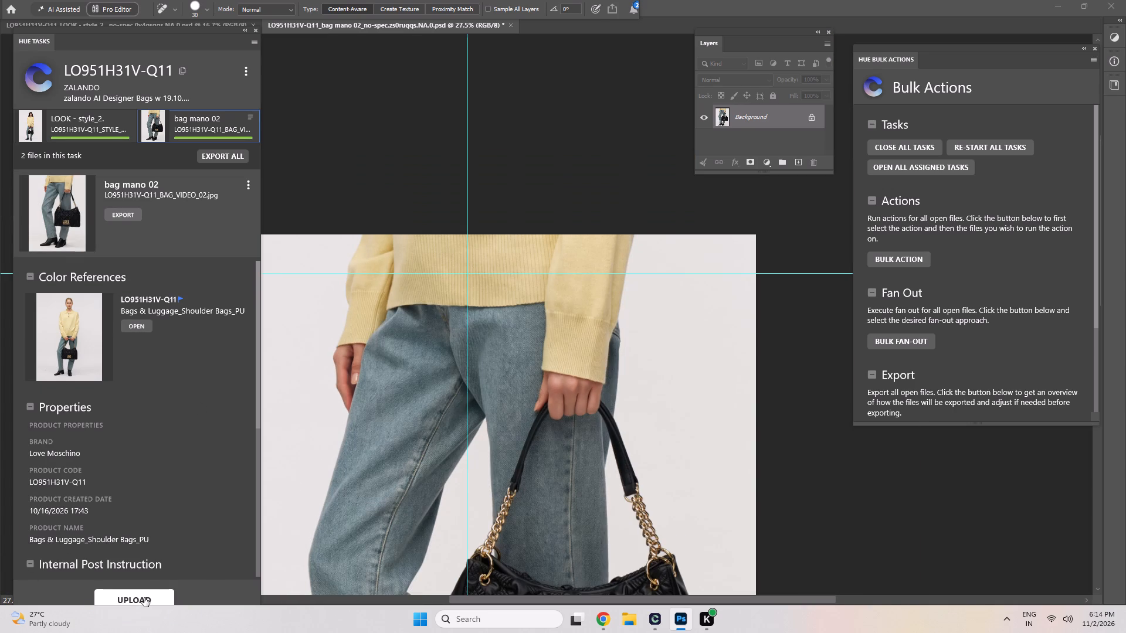
click(145, 596)
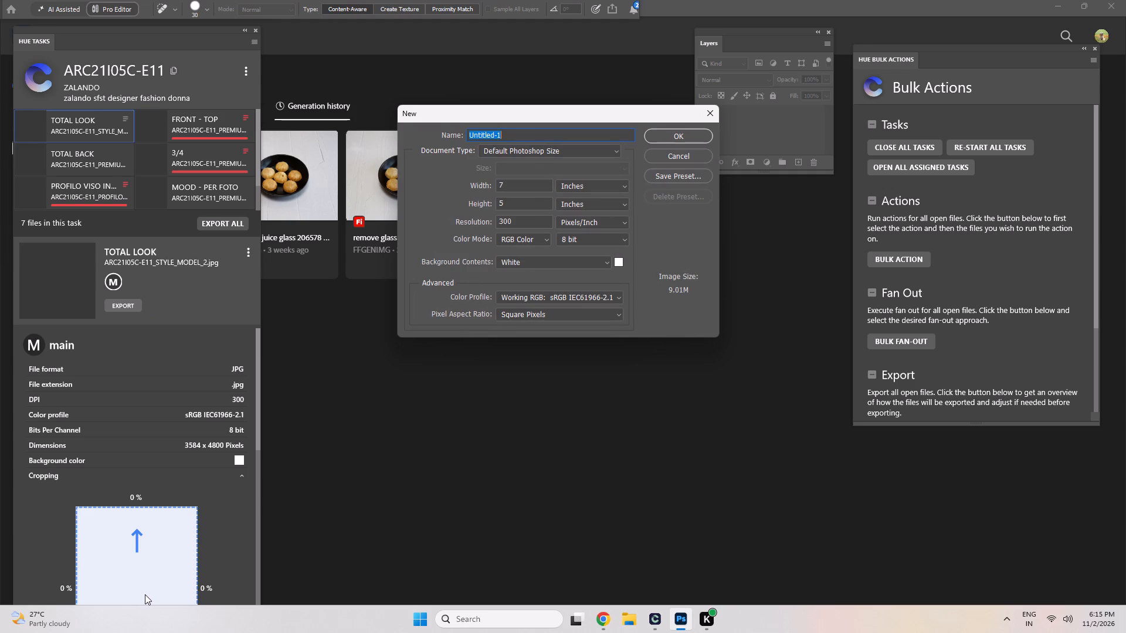
Dismiss the new-document dialogs without creating a document and switch back to Hue.
click(669, 156)
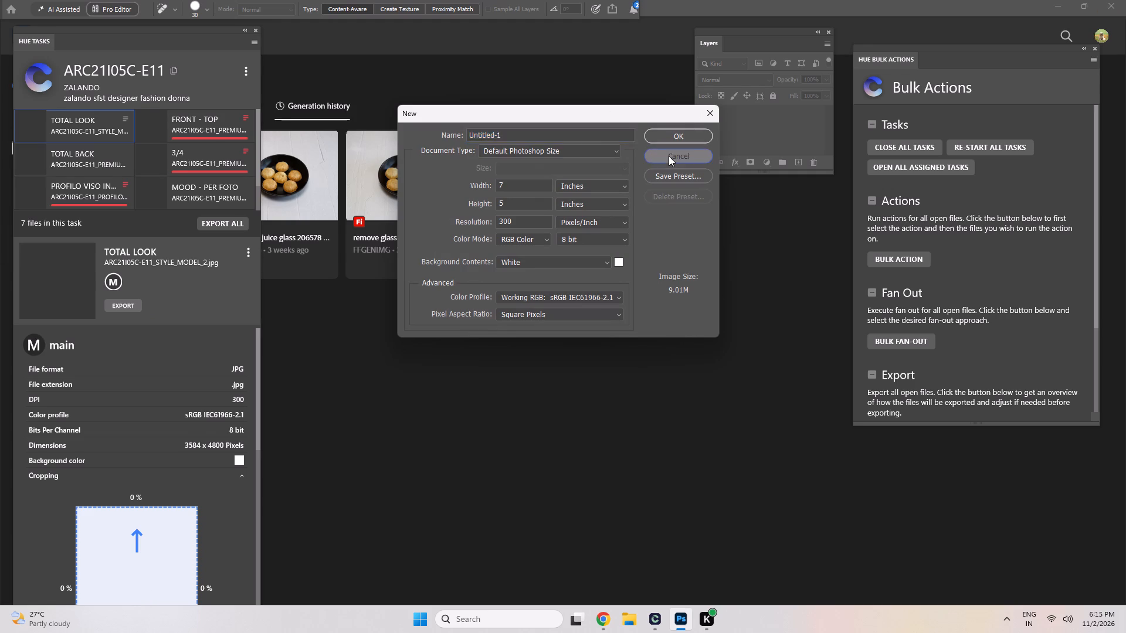
click(868, 90)
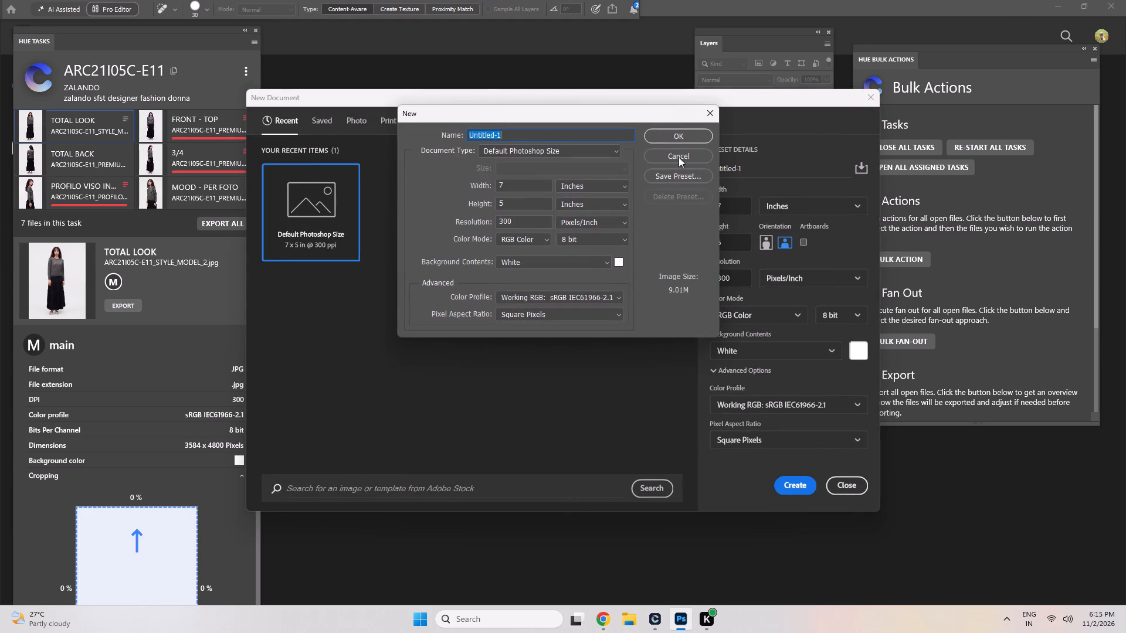
click(676, 153)
click(868, 100)
click(1125, 0)
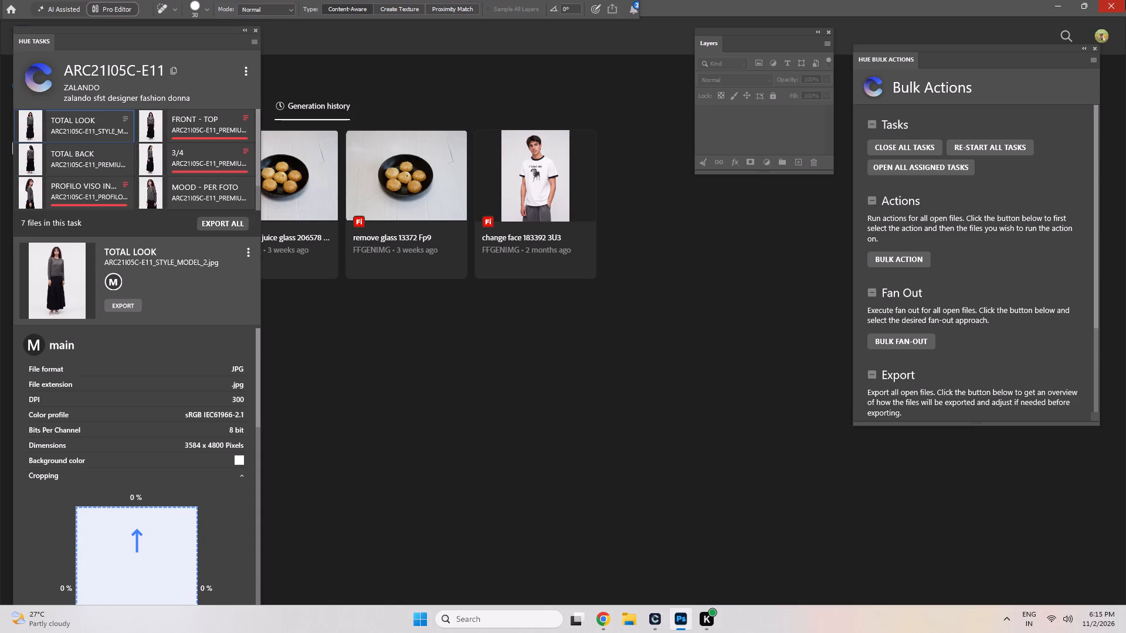
Retry the failed download of task 0VB51H081-O12 in the assigned list.
scroll(948, 301, down, 6)
scroll(633, 420, up, 2)
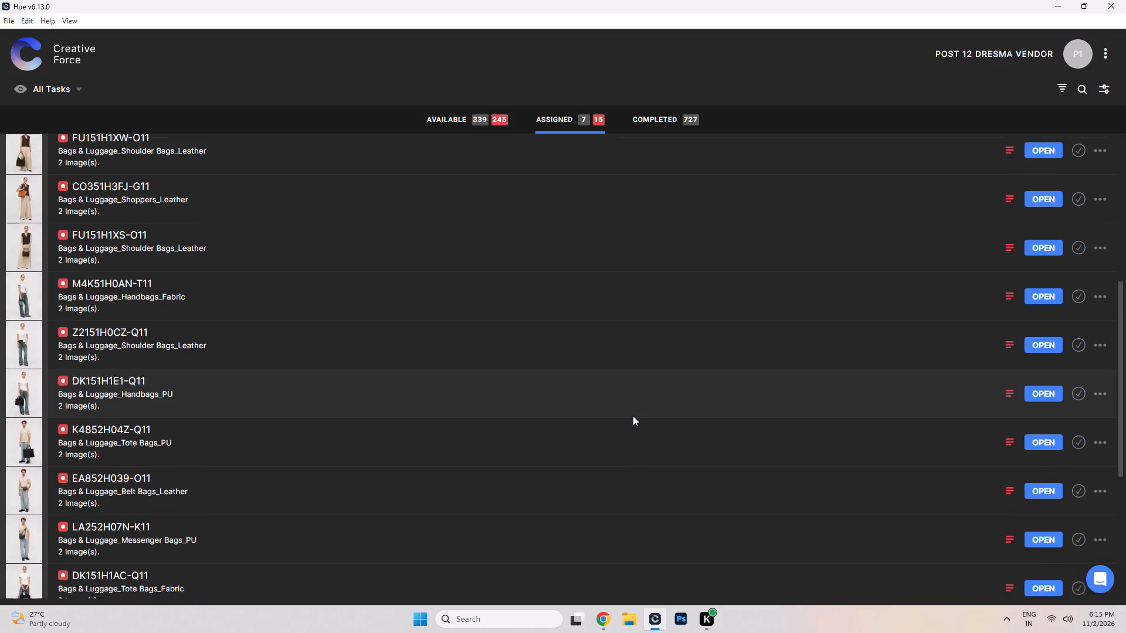
scroll(633, 416, up, 19)
scroll(632, 416, down, 8)
scroll(632, 416, down, 16)
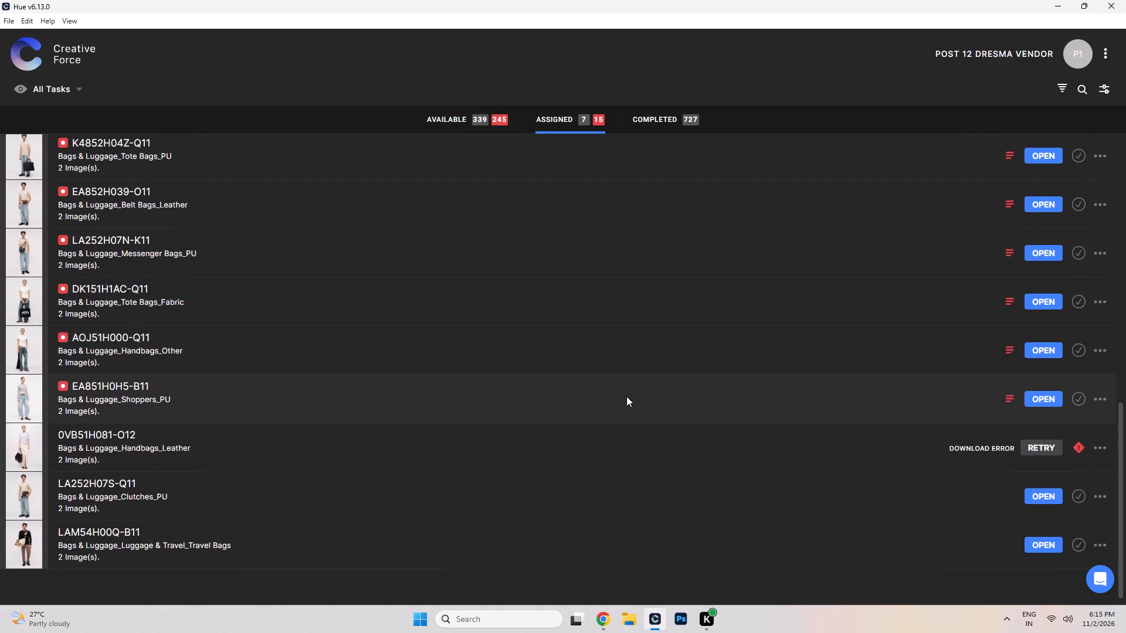
scroll(626, 396, down, 7)
scroll(626, 393, up, 13)
scroll(618, 368, down, 20)
click(1057, 450)
scroll(723, 418, up, 7)
click(713, 416)
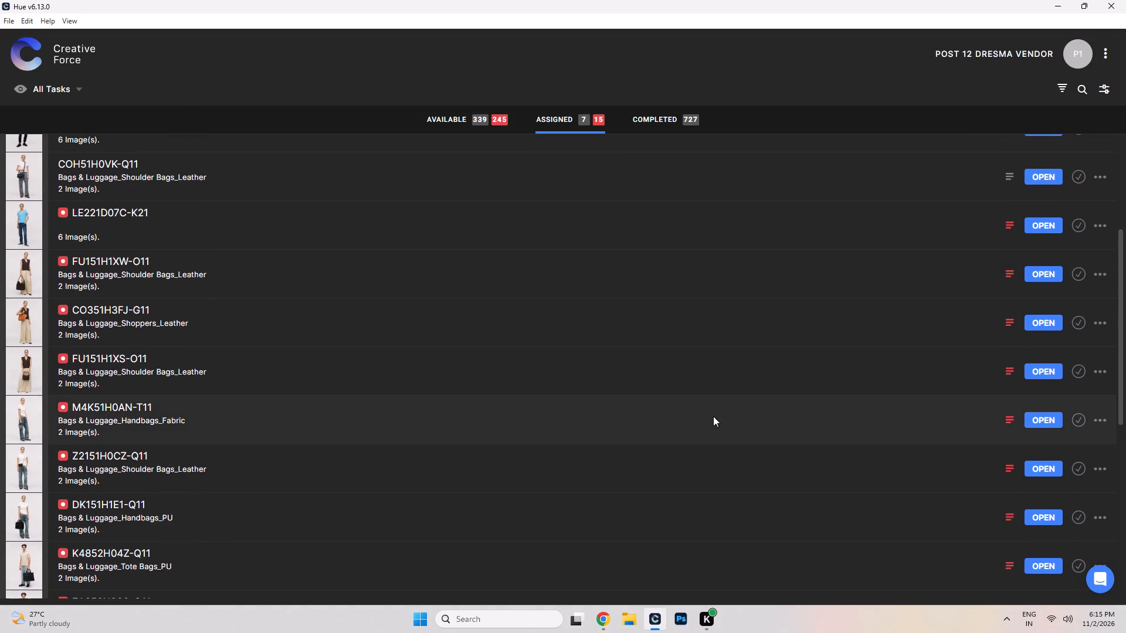
Look through the assigned task list and open task MC151H0F9-Q11.
scroll(713, 416, up, 20)
scroll(713, 416, up, 1)
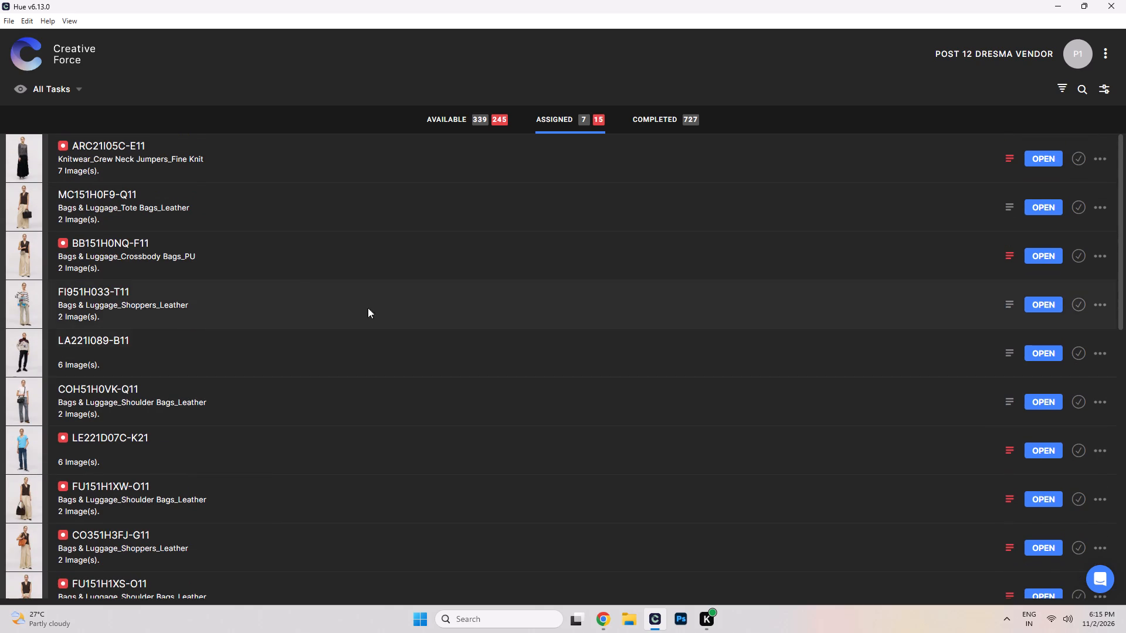
scroll(466, 383, down, 12)
scroll(622, 479, down, 5)
scroll(625, 477, up, 13)
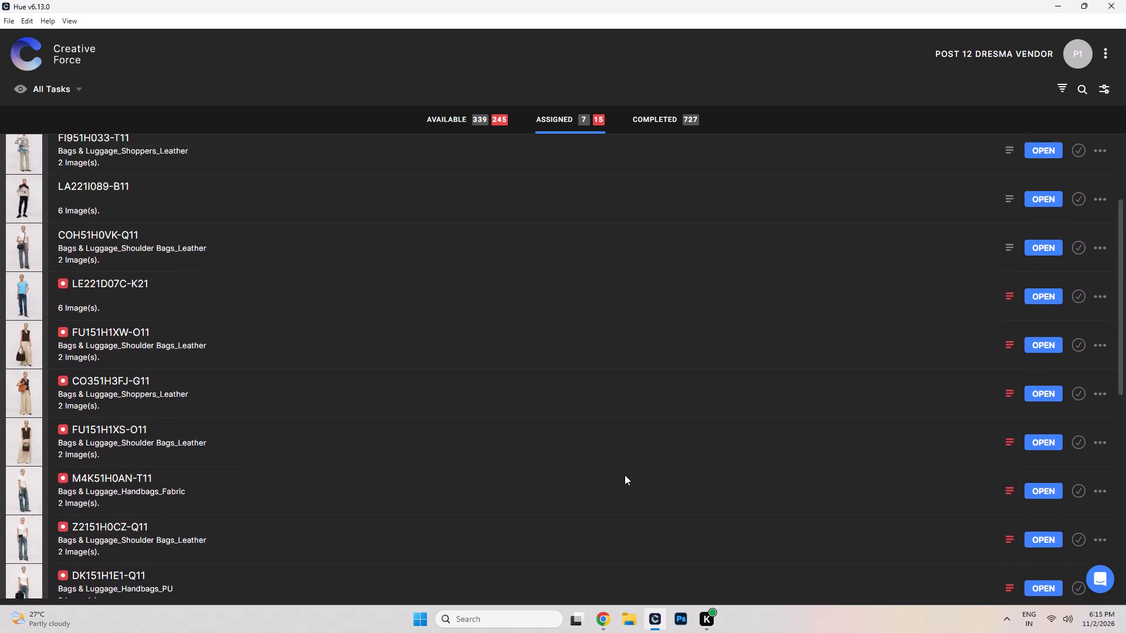
scroll(625, 475, up, 3)
scroll(625, 480, down, 14)
scroll(622, 529, down, 5)
scroll(614, 511, up, 13)
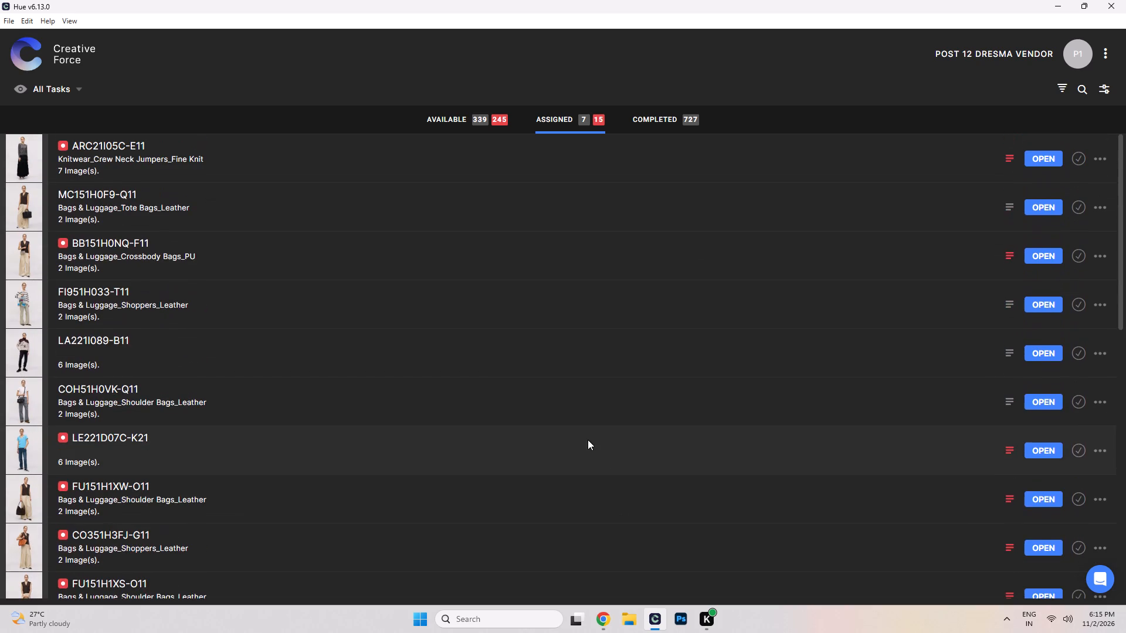
scroll(588, 438, up, 12)
click(1052, 212)
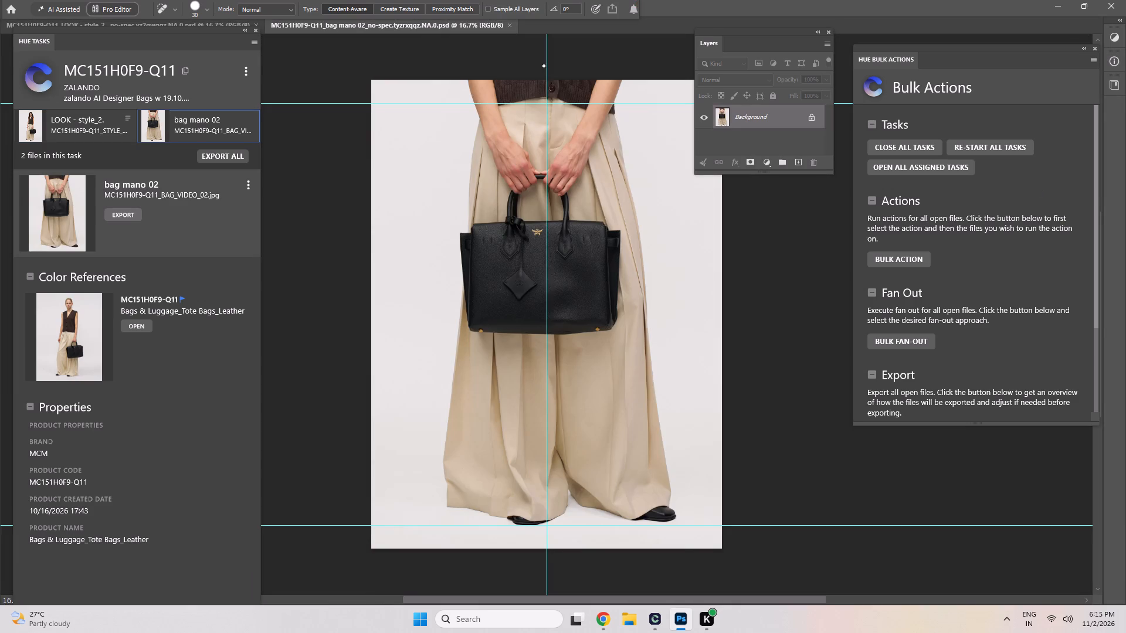
Review the internal post instruction for the style model 2 image and examine the logo tag on its bag.
click(73, 123)
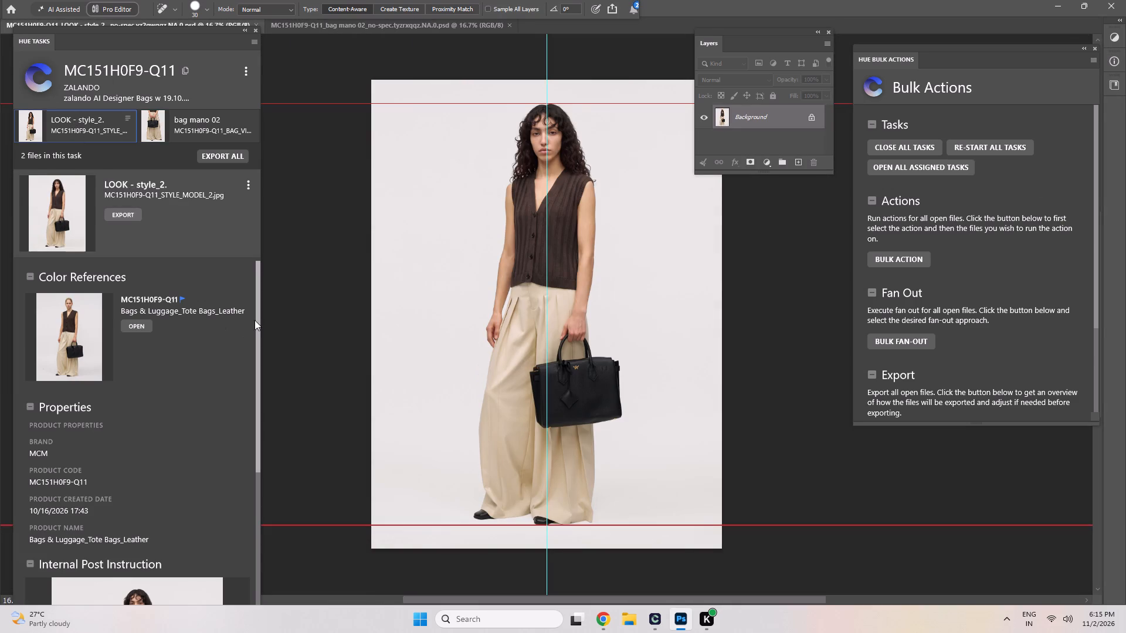
drag(256, 328, 294, 550)
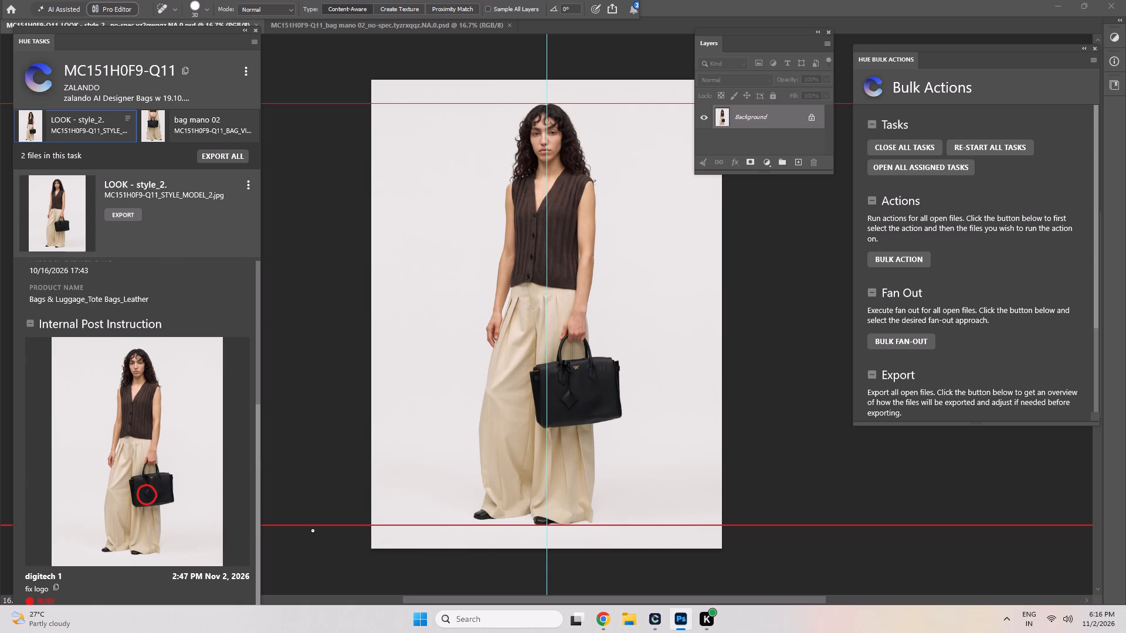
click(162, 117)
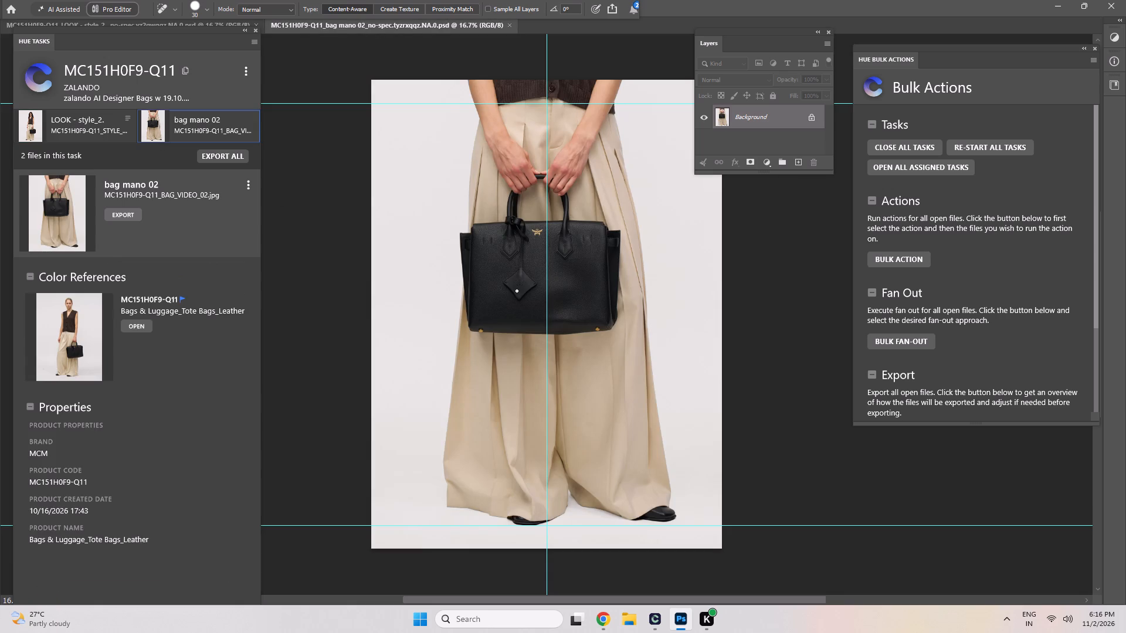
click(100, 136)
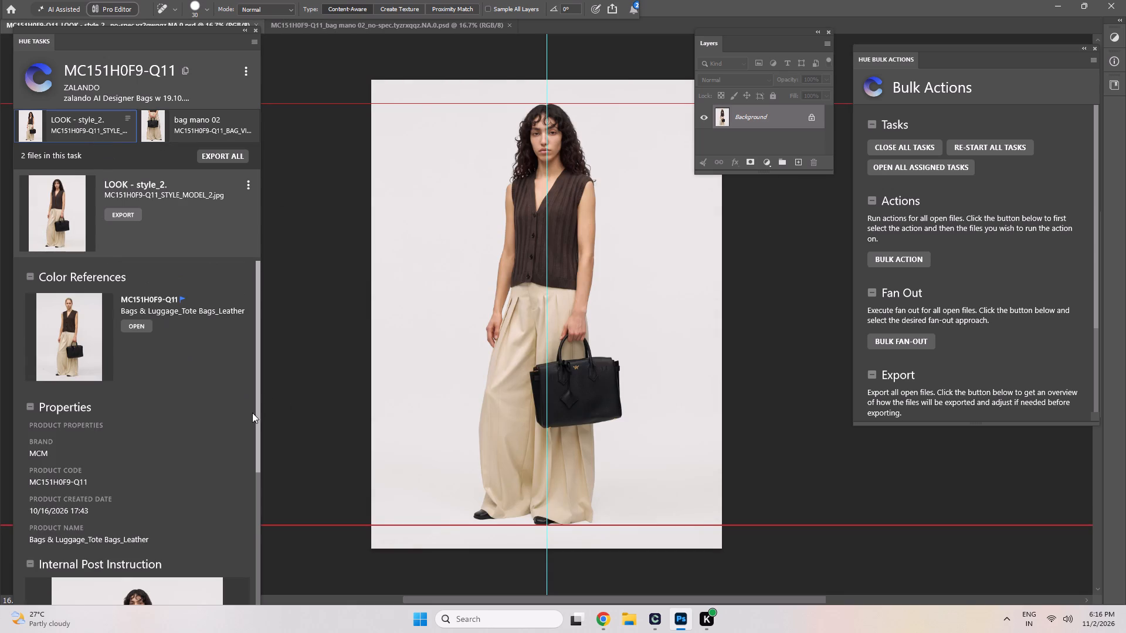
drag(257, 411, 274, 577)
scroll(609, 377, up, 16)
scroll(492, 443, up, 6)
Lasso the embossed logo on the hanging tag in the bag mano 02 image, copy it, and deselect.
click(216, 118)
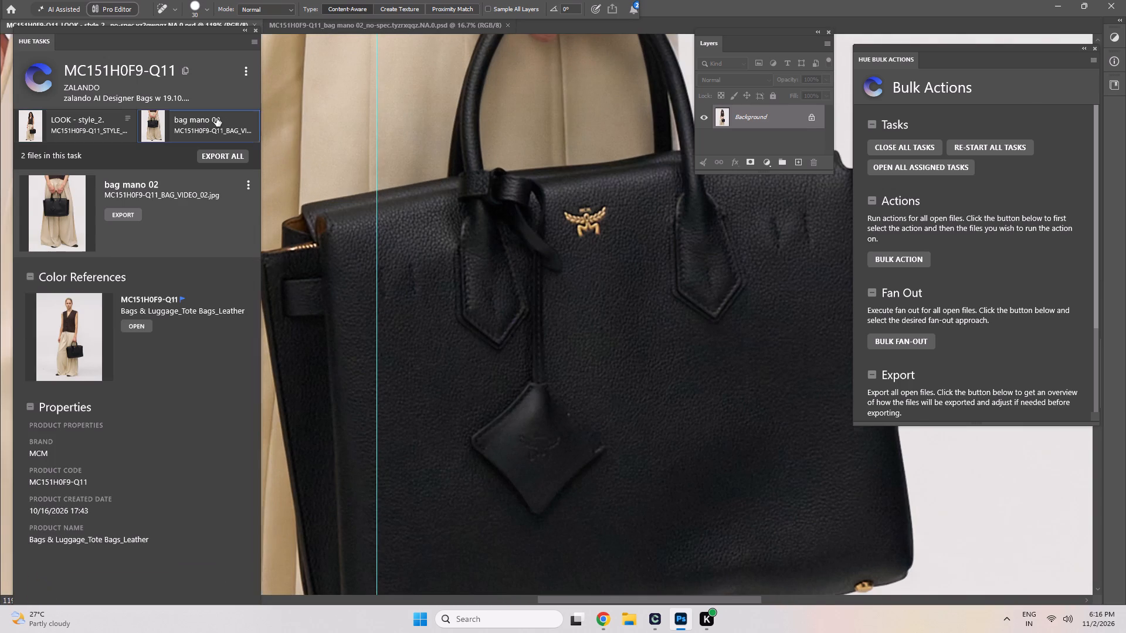
scroll(580, 305, up, 20)
scroll(580, 305, up, 8)
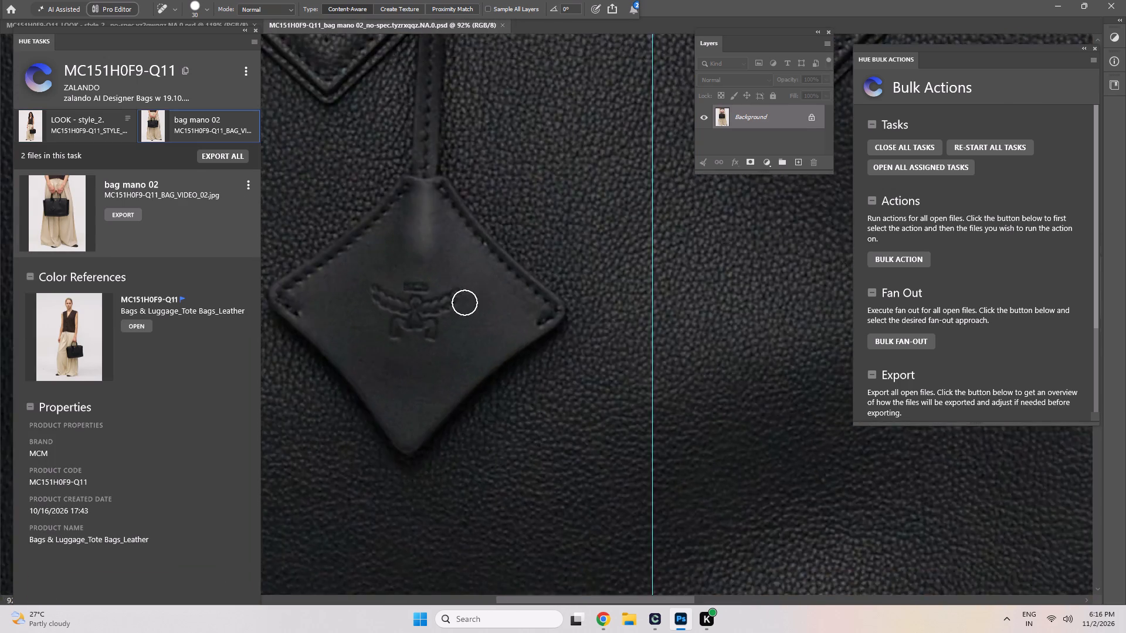
scroll(464, 302, up, 3)
key(space)
key(space)
key(space)
key(space)
key(space)
key(space)
key(space)
key(space)
key(space)
drag(413, 338, 611, 375)
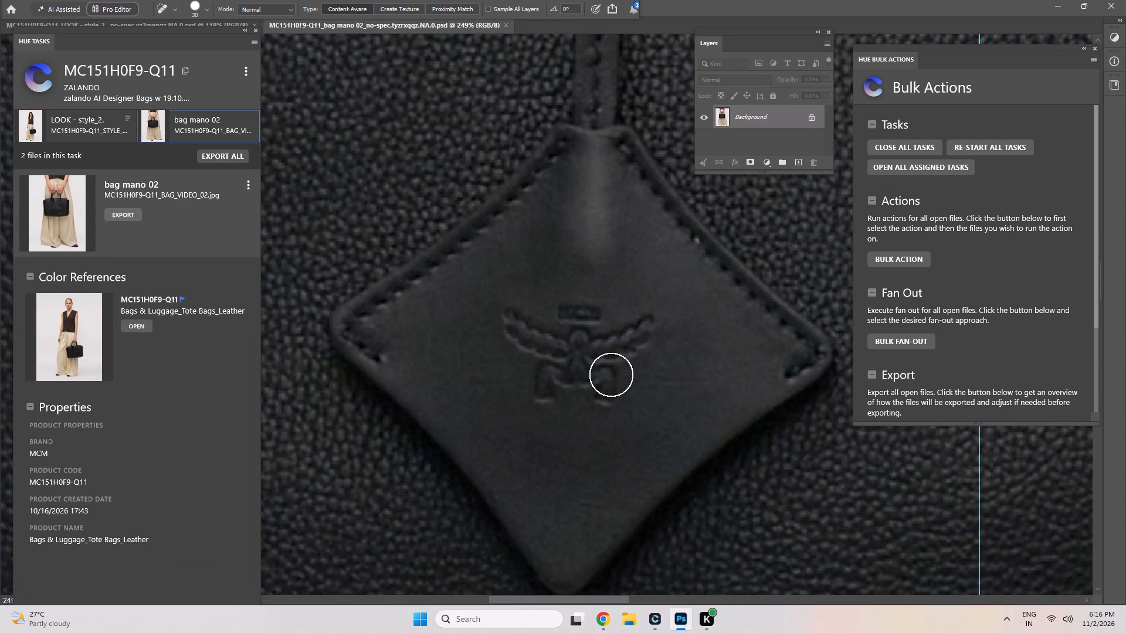
key(l)
drag(489, 289, 542, 291)
drag(548, 292, 567, 292)
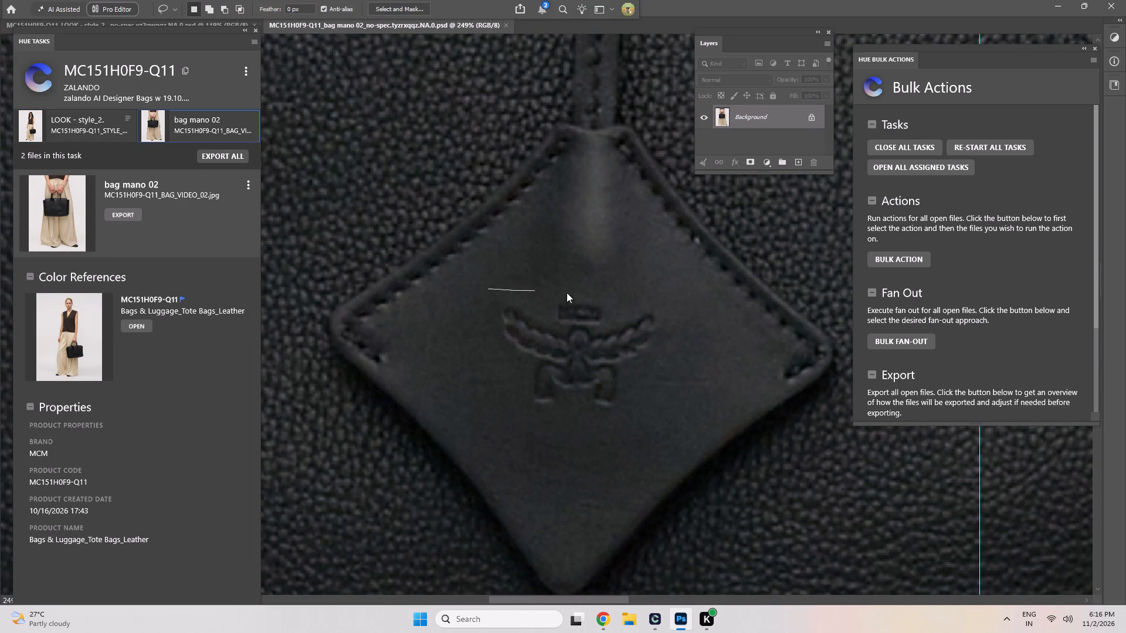
drag(567, 292, 614, 294)
click(557, 232)
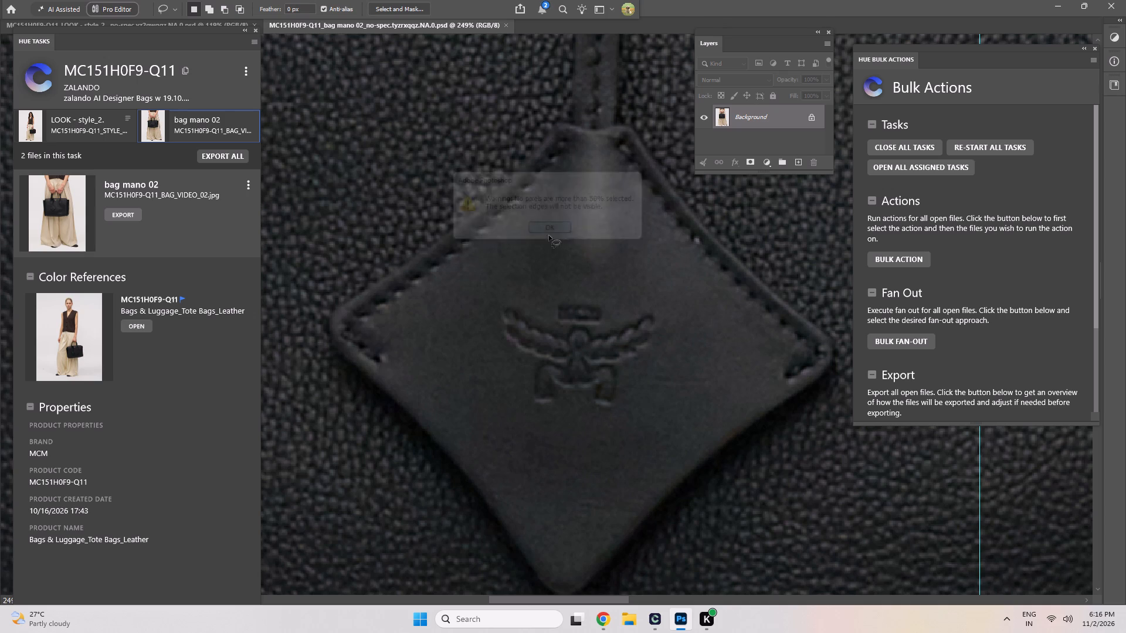
click(489, 288)
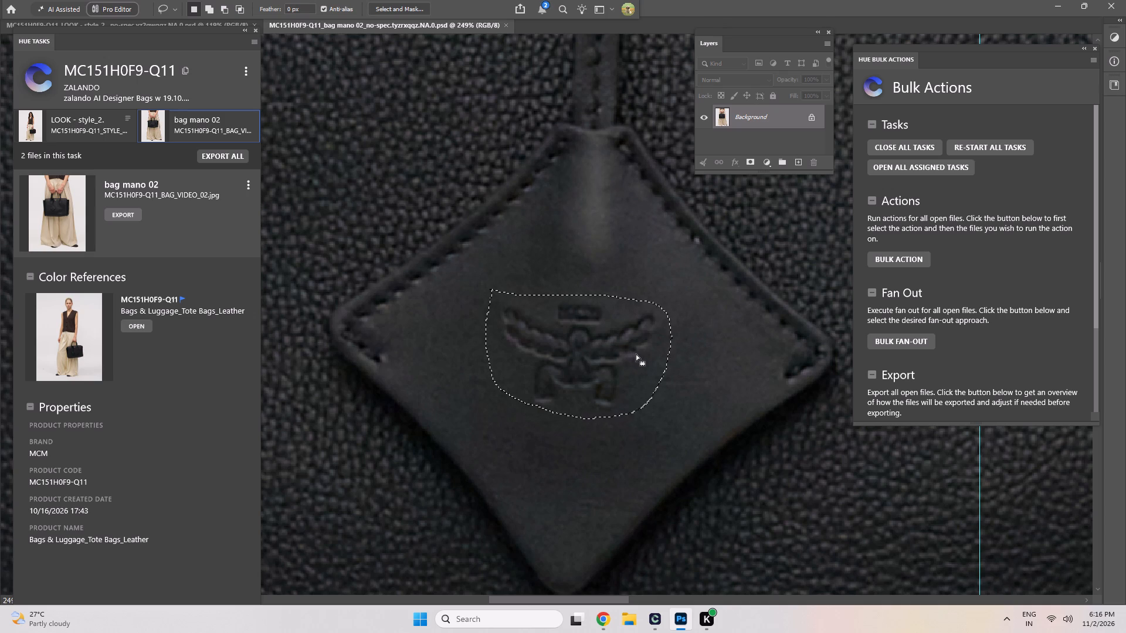
key(ctrl+c)
key(ctrl+d)
Paste the copied logo into the style model 2 image, scale it down slightly, and place it over the tag's faulty logo.
click(119, 125)
scroll(494, 380, down, 4)
scroll(512, 397, up, 5)
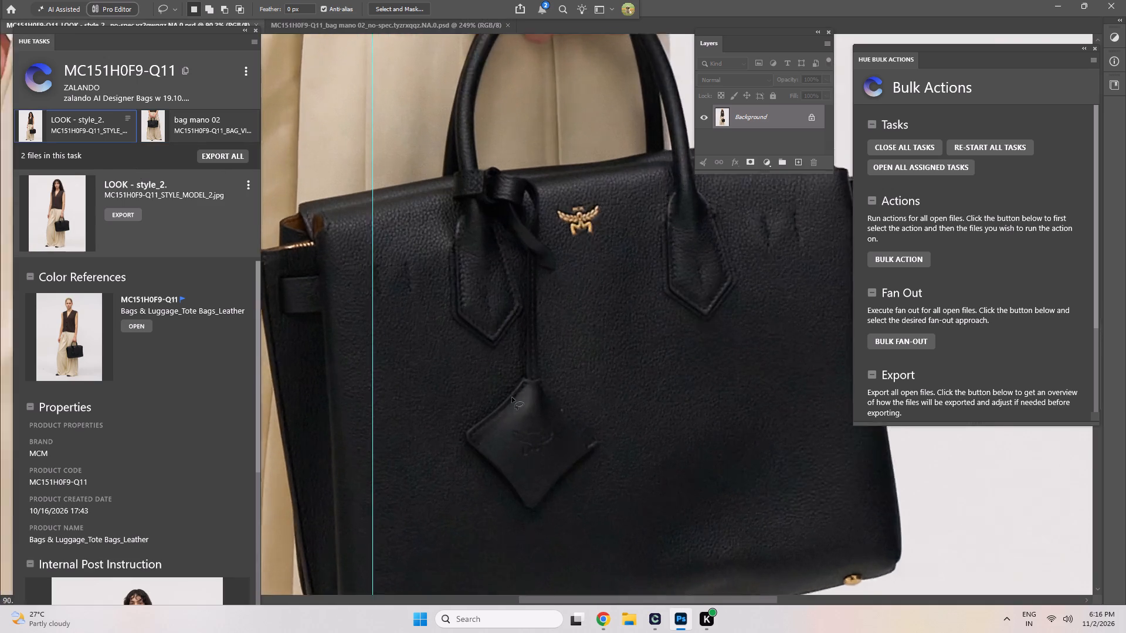
scroll(512, 397, up, 2)
key(ctrl+v)
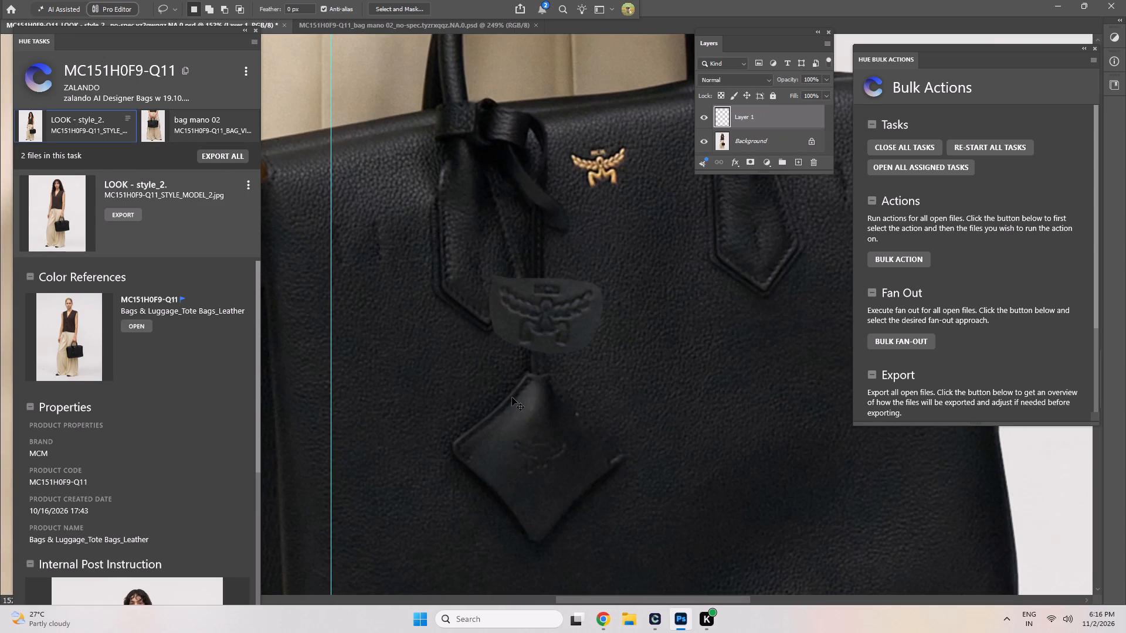
key(ctrl+t)
drag(538, 322, 548, 420)
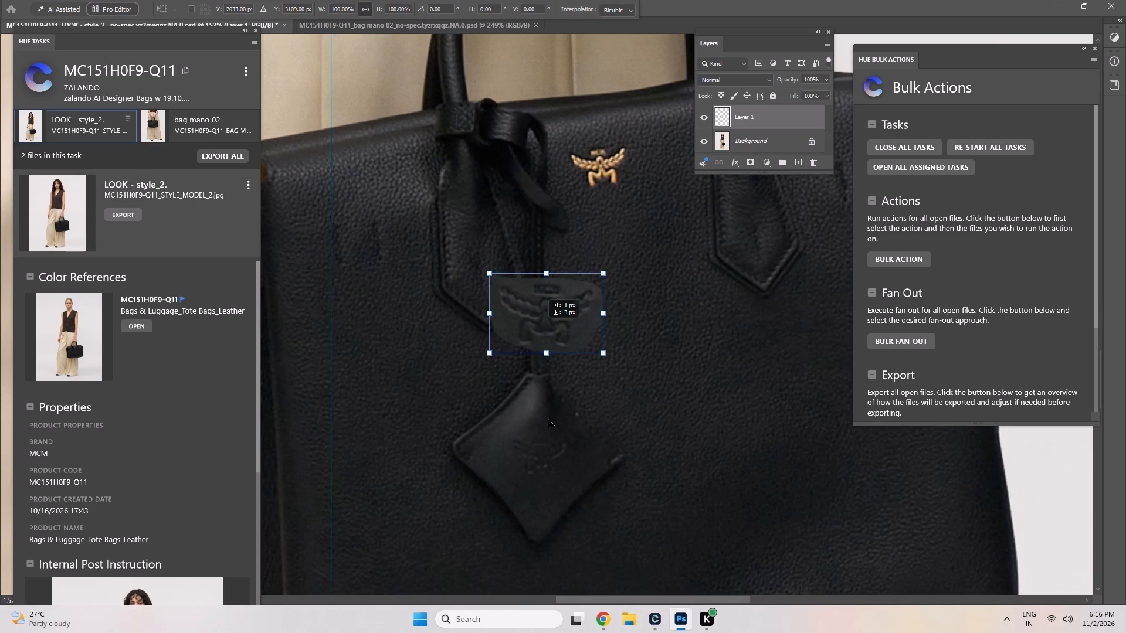
drag(548, 420, 531, 473)
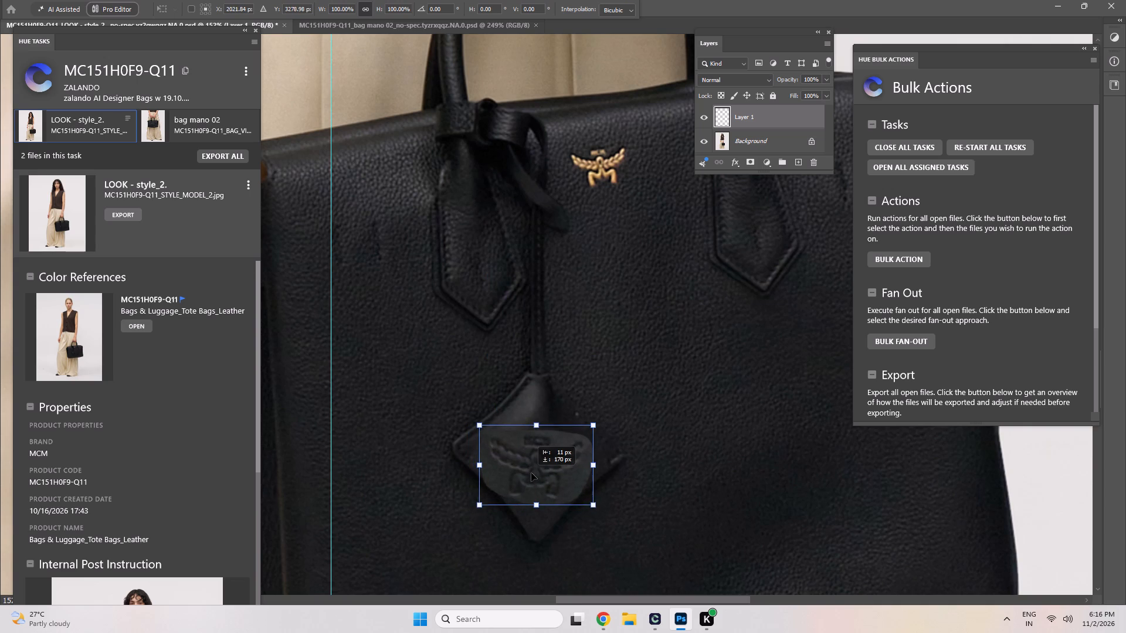
drag(531, 473, 537, 472)
drag(603, 503, 587, 477)
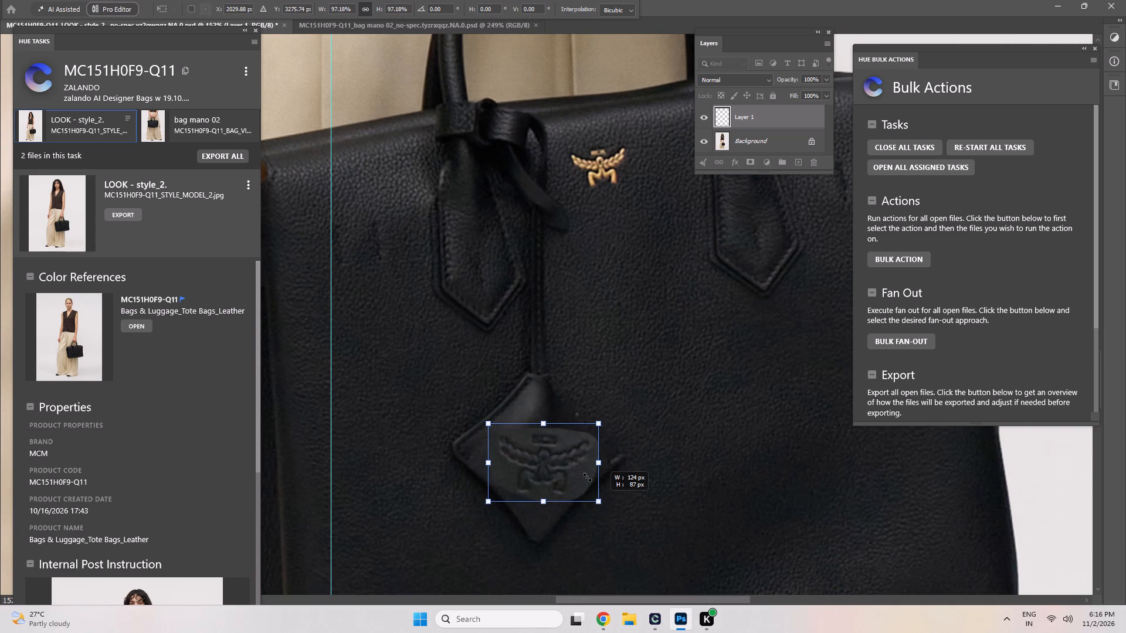
drag(587, 477, 584, 476)
drag(548, 458, 555, 465)
key(Return)
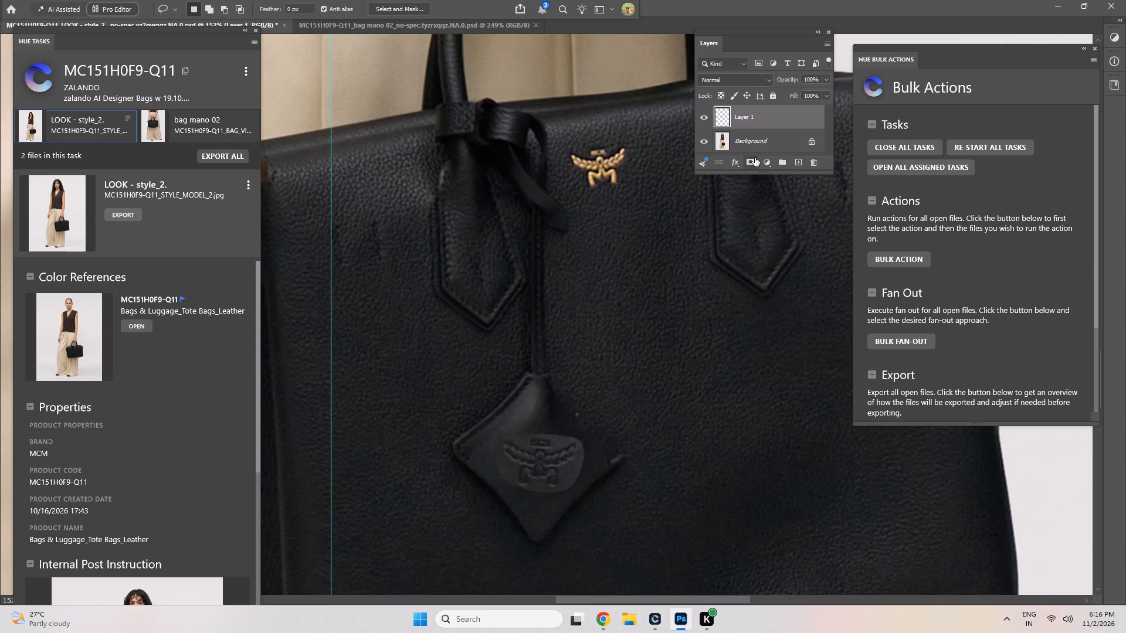
Add a black layer mask to the pasted logo layer and brush the embossed logo back in over the tag.
alt+click(755, 158)
scroll(548, 492, up, 2)
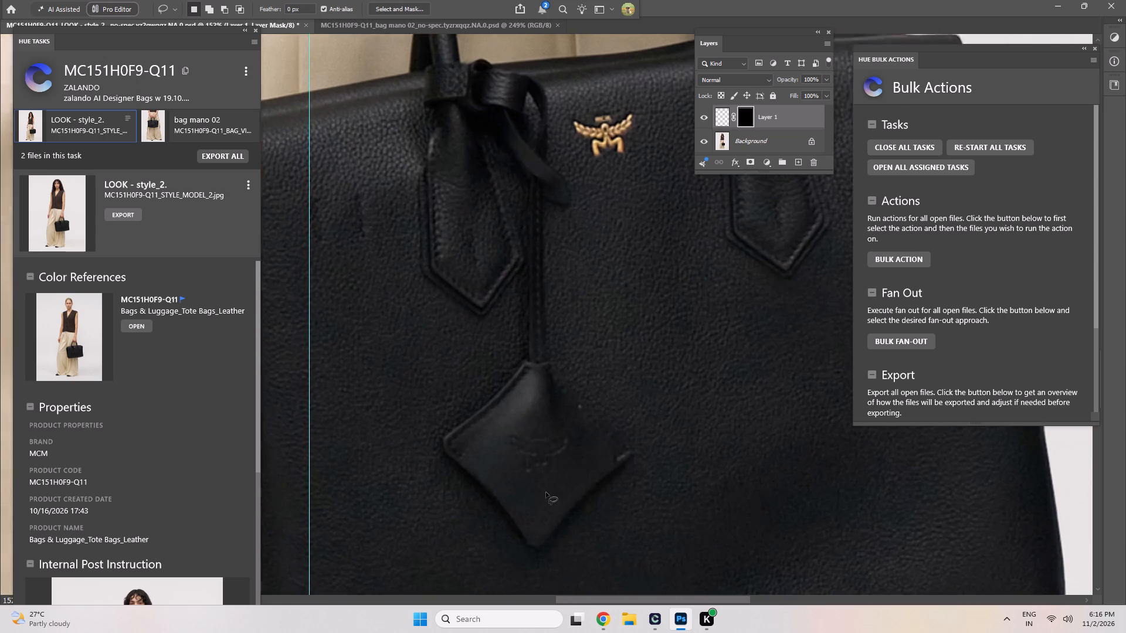
scroll(546, 492, up, 5)
key(b)
drag(502, 420, 527, 422)
drag(532, 421, 514, 417)
drag(511, 413, 501, 423)
drag(501, 418, 498, 426)
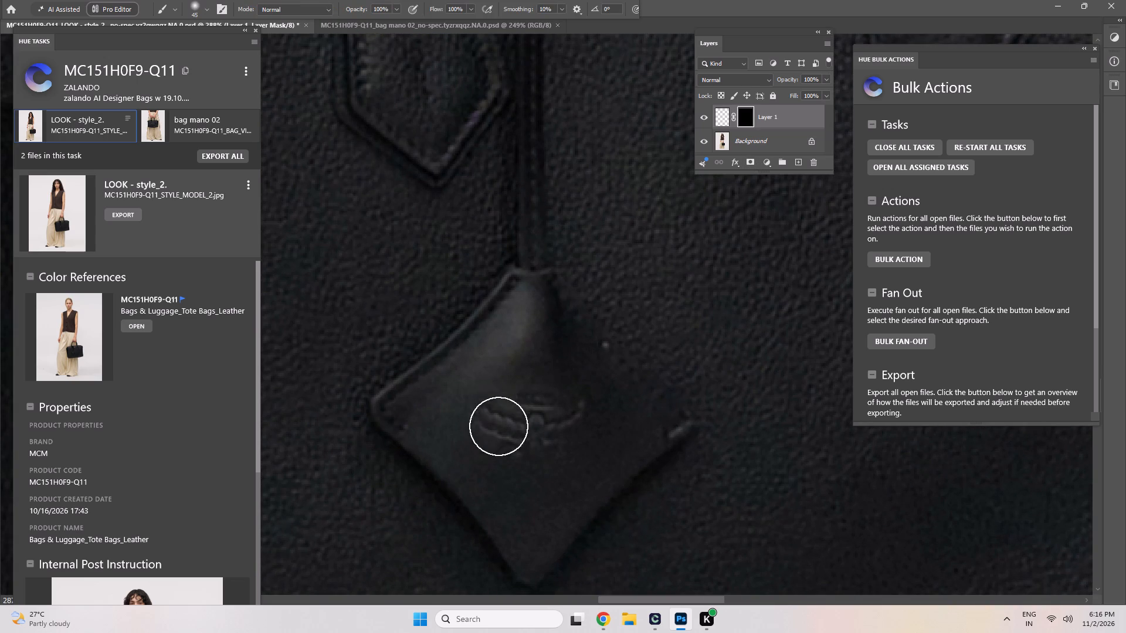
drag(498, 426, 491, 404)
drag(490, 399, 486, 417)
drag(487, 413, 540, 438)
drag(540, 436, 545, 434)
drag(546, 431, 560, 438)
drag(564, 430, 574, 420)
drag(575, 415, 572, 428)
click(572, 426)
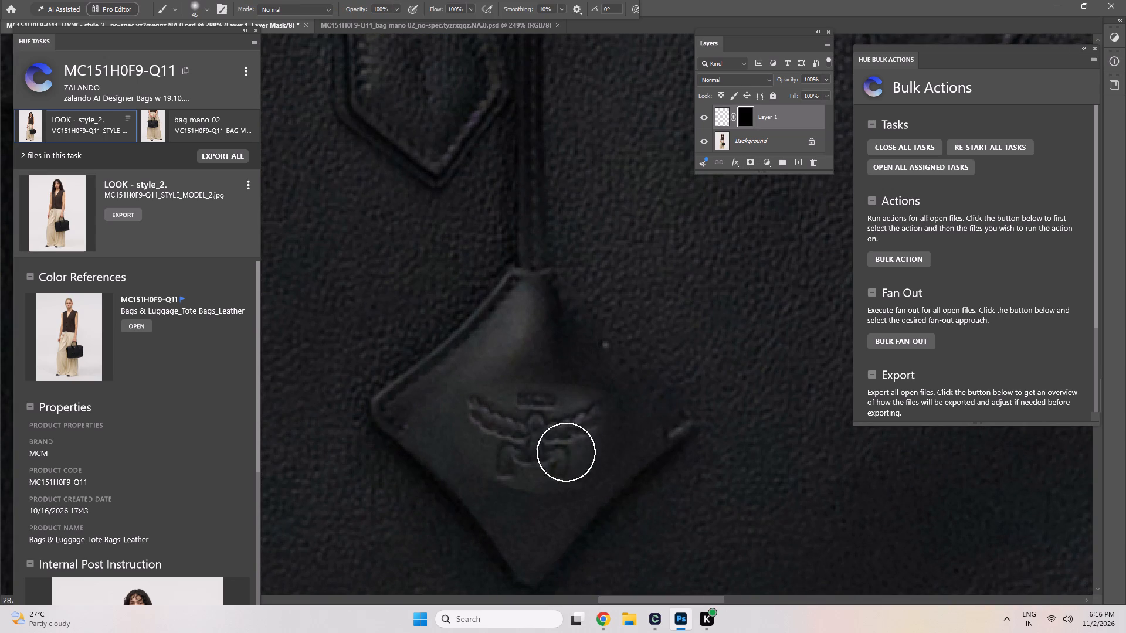
drag(571, 427, 544, 425)
drag(550, 419, 524, 420)
drag(525, 418, 566, 417)
drag(567, 420, 574, 432)
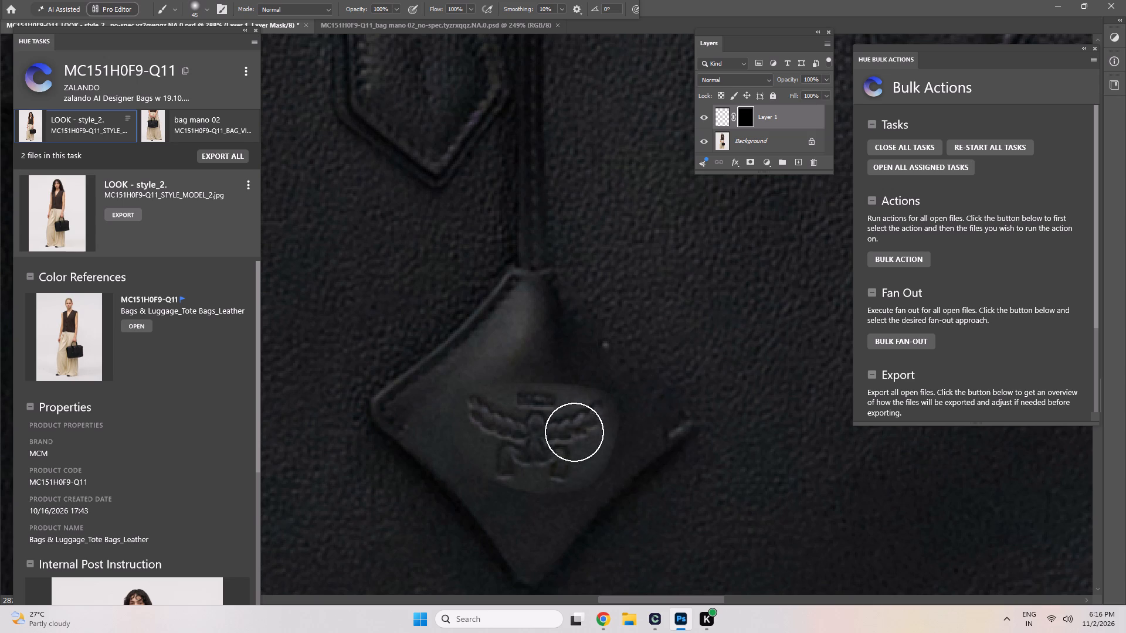
drag(574, 432, 572, 435)
drag(577, 426, 512, 423)
drag(513, 417, 554, 421)
drag(554, 418, 519, 442)
drag(519, 442, 537, 435)
Reduce the brush to size 15 and mask out the pasted patch's visible edge above the logo.
key(x)
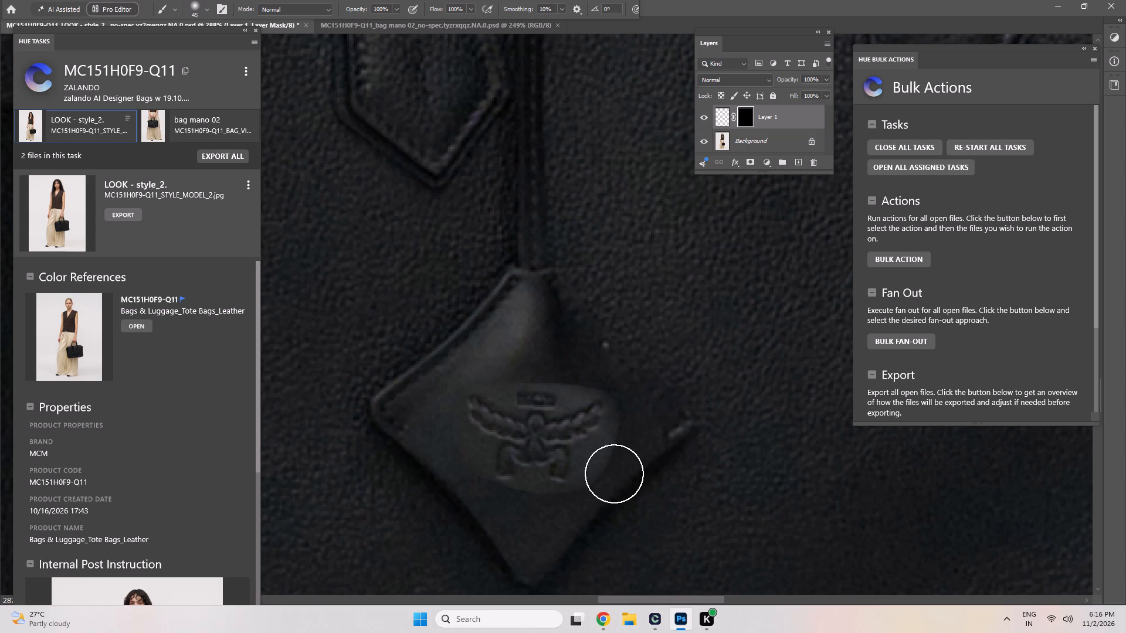
key(bracketleft)
key(bracketleft)
key(bracketleft)
key(bracketleft)
key(bracketleft)
key(bracketleft)
drag(576, 385, 544, 379)
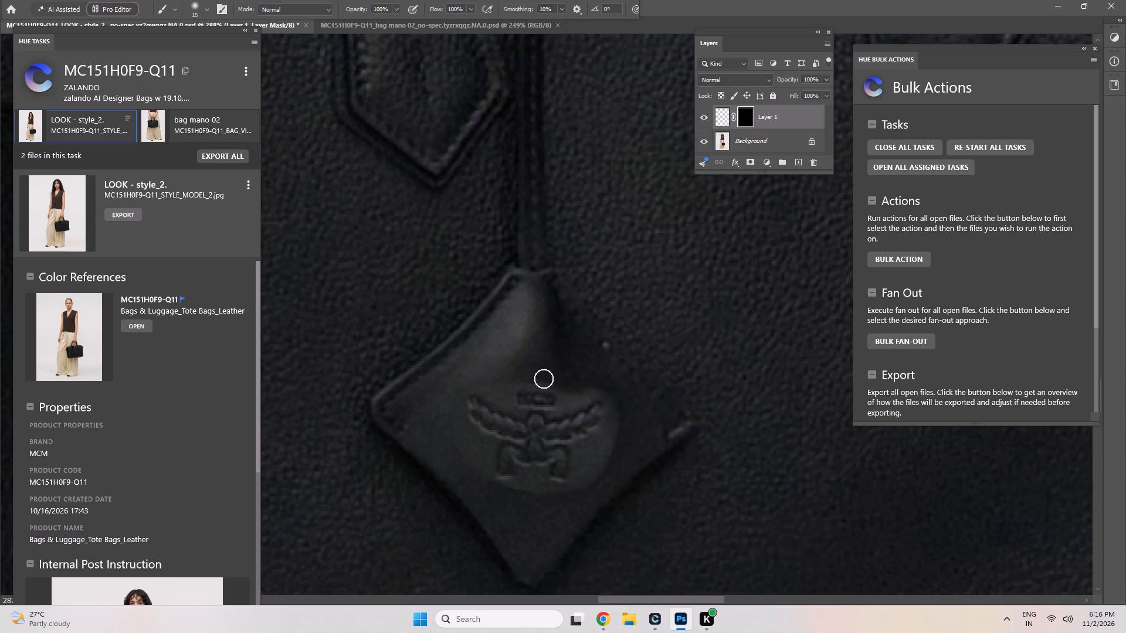
drag(544, 379, 493, 377)
click(538, 379)
drag(571, 385, 579, 391)
drag(580, 390, 572, 397)
drag(572, 397, 572, 398)
drag(574, 397, 580, 387)
drag(580, 387, 598, 389)
drag(596, 387, 613, 394)
Mask out the pasted patch's remaining visible edges beside, below and above the embossed logo on the tag.
drag(613, 394, 620, 438)
drag(620, 431, 612, 434)
drag(612, 434, 595, 446)
drag(595, 445, 592, 451)
drag(592, 451, 588, 459)
drag(588, 459, 586, 454)
drag(586, 454, 579, 494)
drag(579, 494, 527, 488)
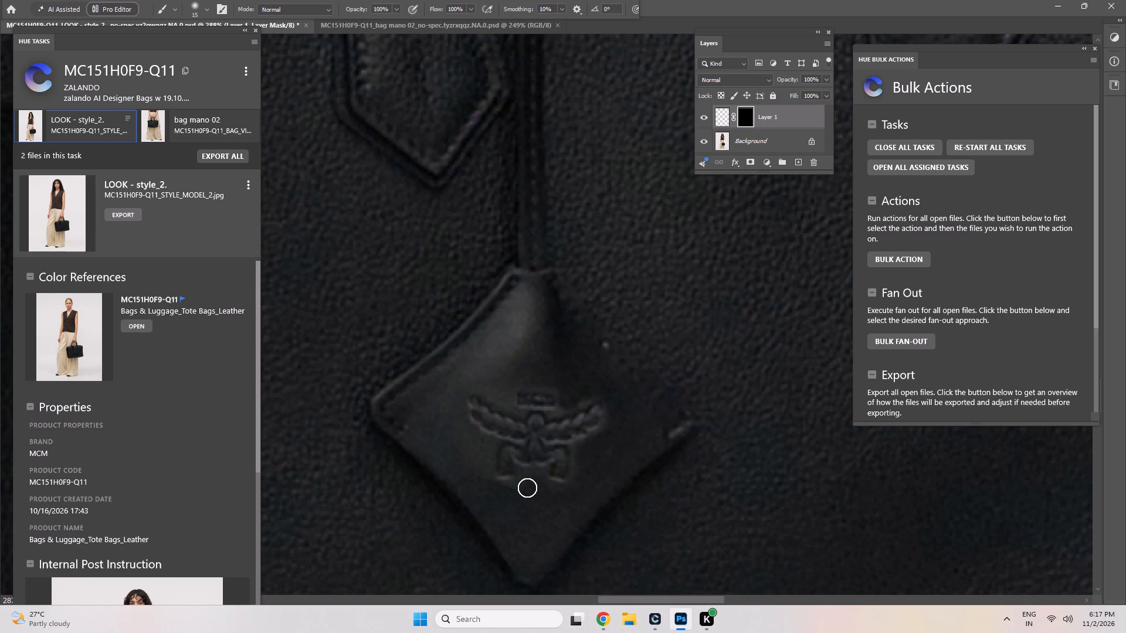
drag(527, 488, 527, 483)
drag(528, 479, 542, 478)
drag(544, 478, 512, 495)
drag(512, 495, 483, 449)
drag(483, 449, 498, 378)
drag(498, 378, 578, 394)
drag(578, 394, 587, 394)
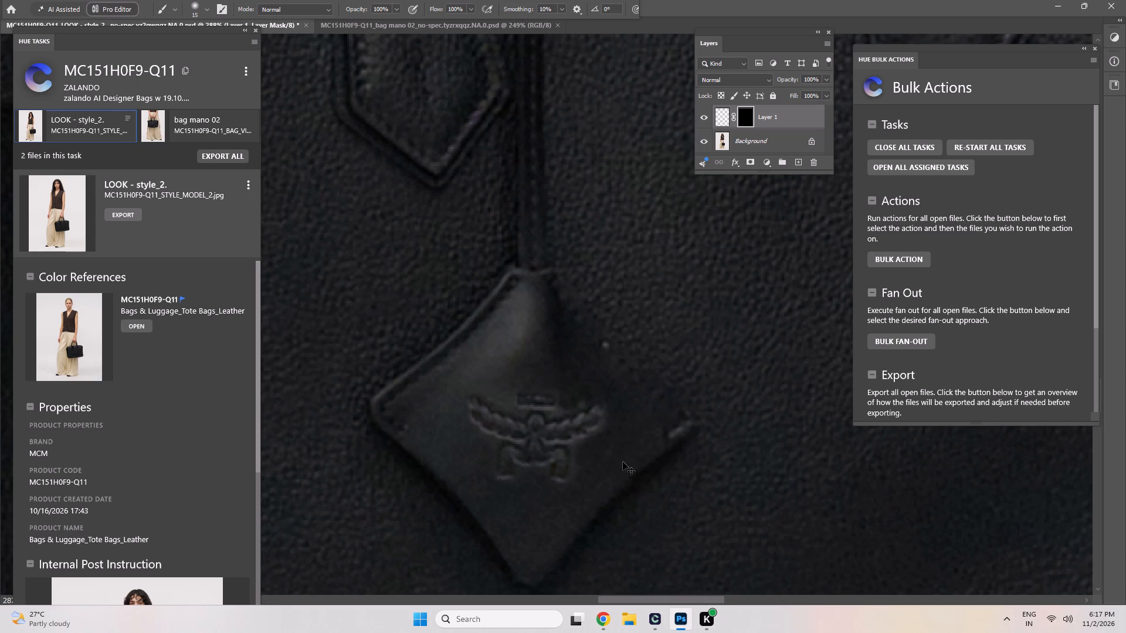
Merge the masked logo layer down into the background.
key(ctrl+e)
Set the brush blending mode to Color and recolour the logo's left wing and centre with leather colour sampled below it.
key(b)
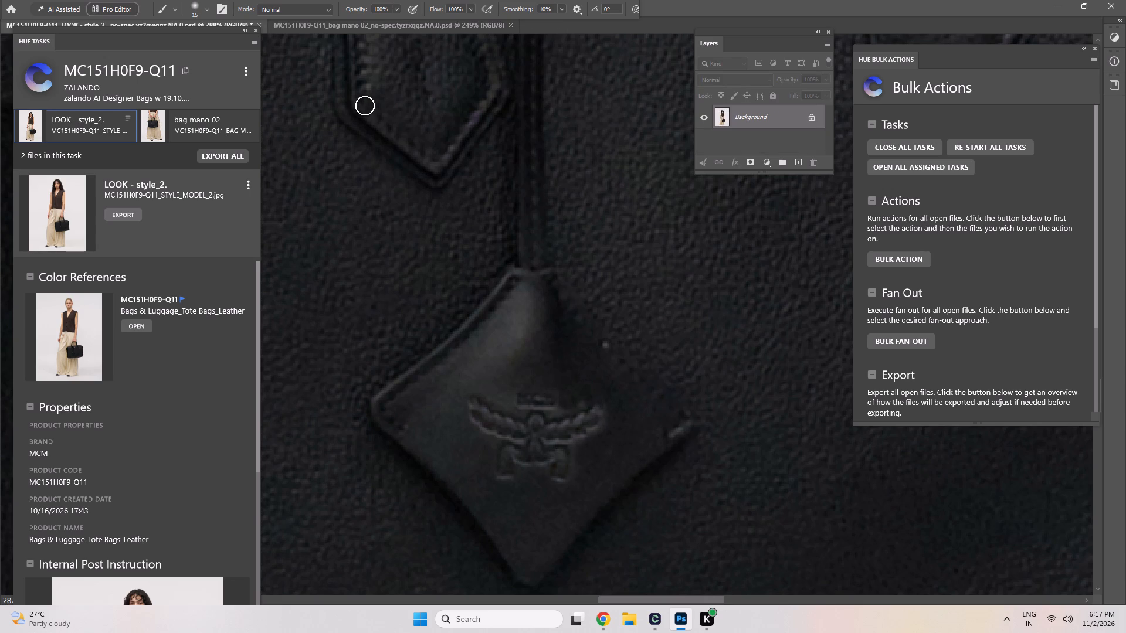
click(291, 6)
click(266, 297)
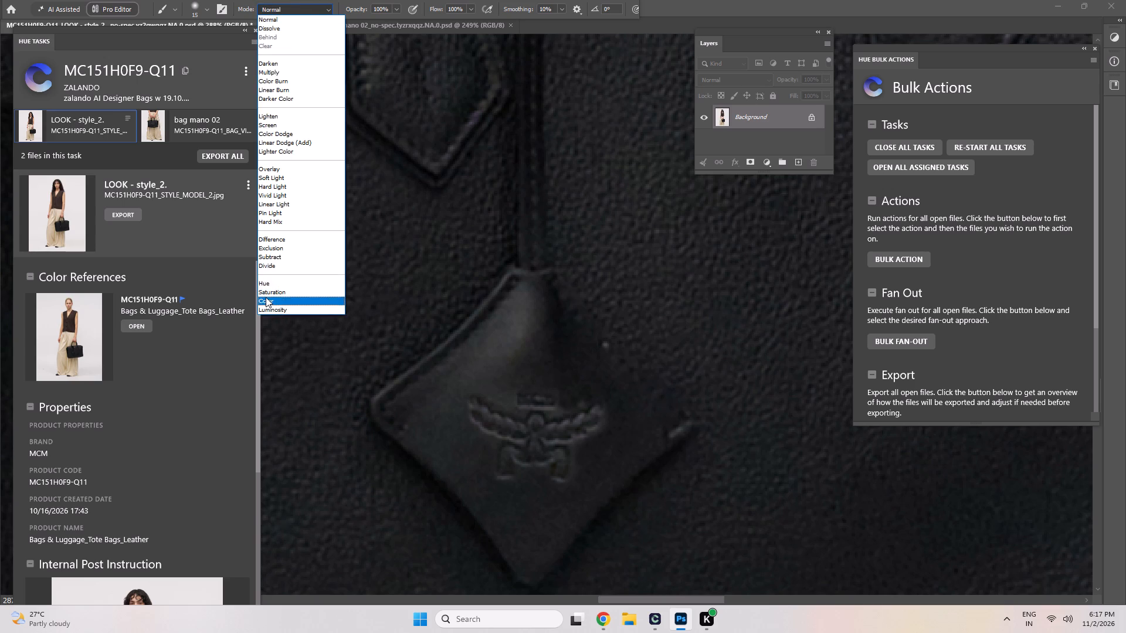
key(Return)
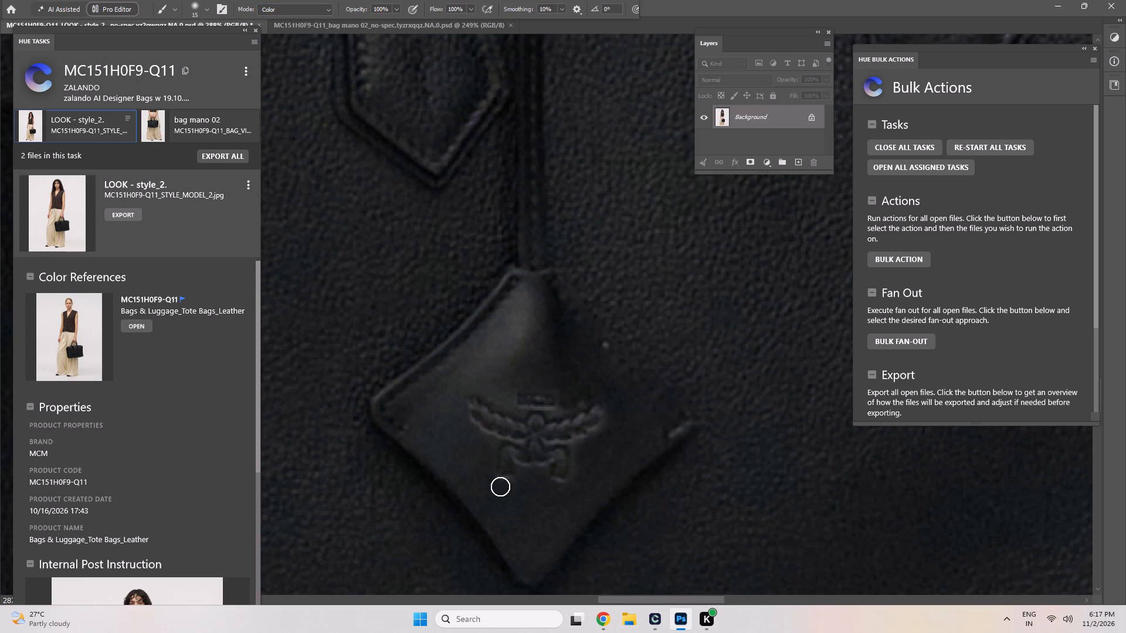
alt+click(525, 505)
drag(500, 428, 505, 447)
drag(501, 420, 504, 449)
drag(523, 411, 515, 450)
drag(525, 414, 535, 440)
Recolour the logo's right wing and leg, and go over both wings again, with the sampled leather colour.
drag(544, 405, 545, 438)
drag(566, 406, 567, 442)
drag(585, 417, 584, 435)
drag(578, 423, 557, 464)
drag(581, 454, 574, 468)
drag(574, 430, 567, 452)
drag(591, 413, 576, 438)
drag(565, 415, 527, 443)
drag(530, 414, 514, 414)
drag(474, 386, 480, 418)
drag(485, 411, 546, 437)
drag(503, 388, 595, 418)
drag(595, 418, 606, 410)
drag(606, 411, 567, 464)
Sample the leather colour above the logo's right wing and recolour the small nameplate and the area around the logo.
alt+click(585, 390)
drag(541, 403, 527, 406)
drag(521, 397, 539, 407)
drag(539, 407, 597, 445)
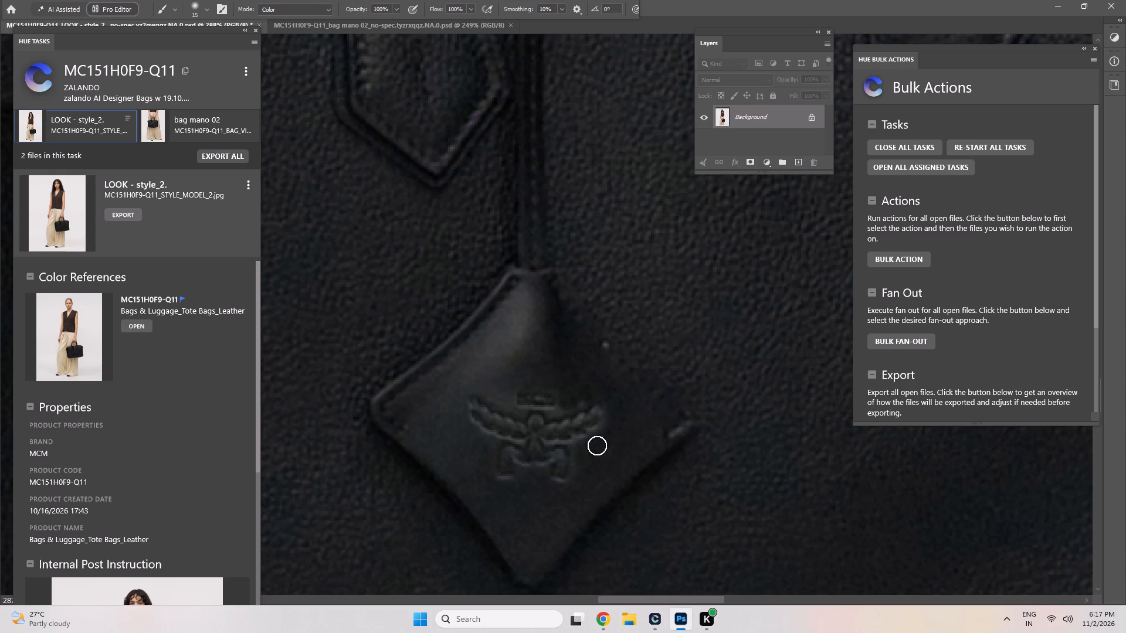
drag(597, 445, 560, 423)
Resample the leather colour near the nameplate and paint it over the top, left wing and legs of the logo.
scroll(568, 463, down, 5)
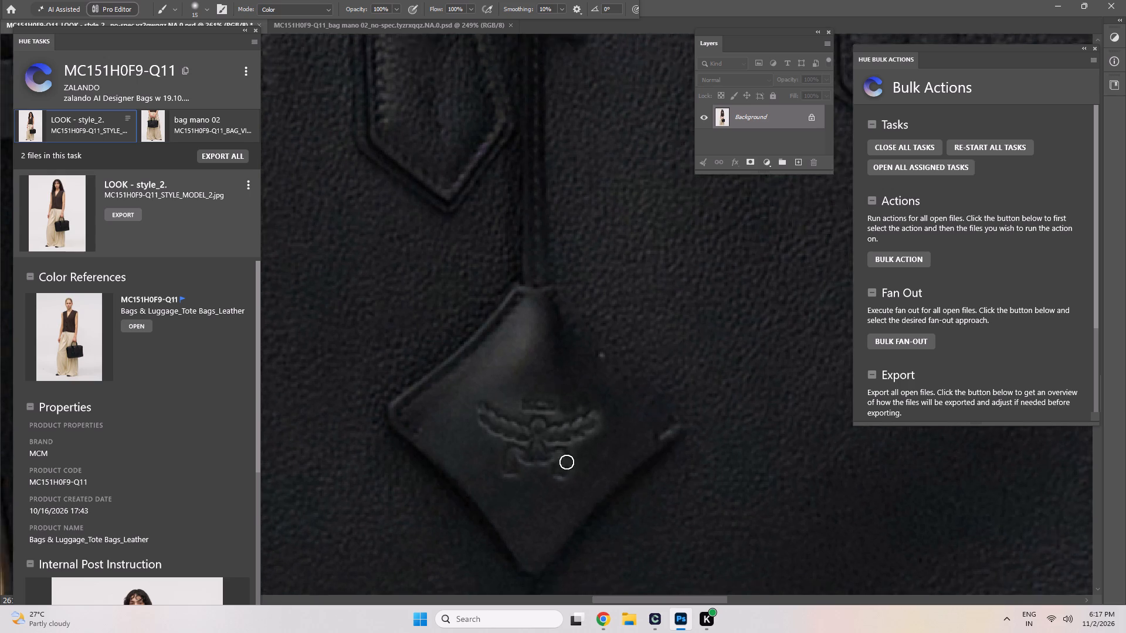
scroll(572, 441, down, 6)
scroll(578, 421, up, 4)
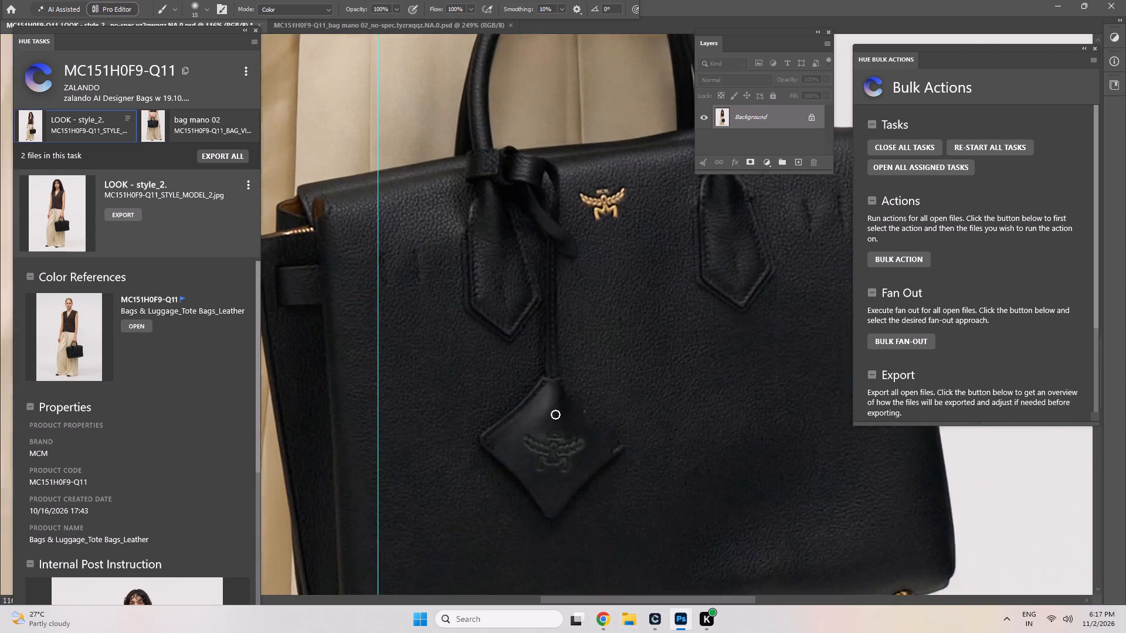
scroll(555, 414, up, 11)
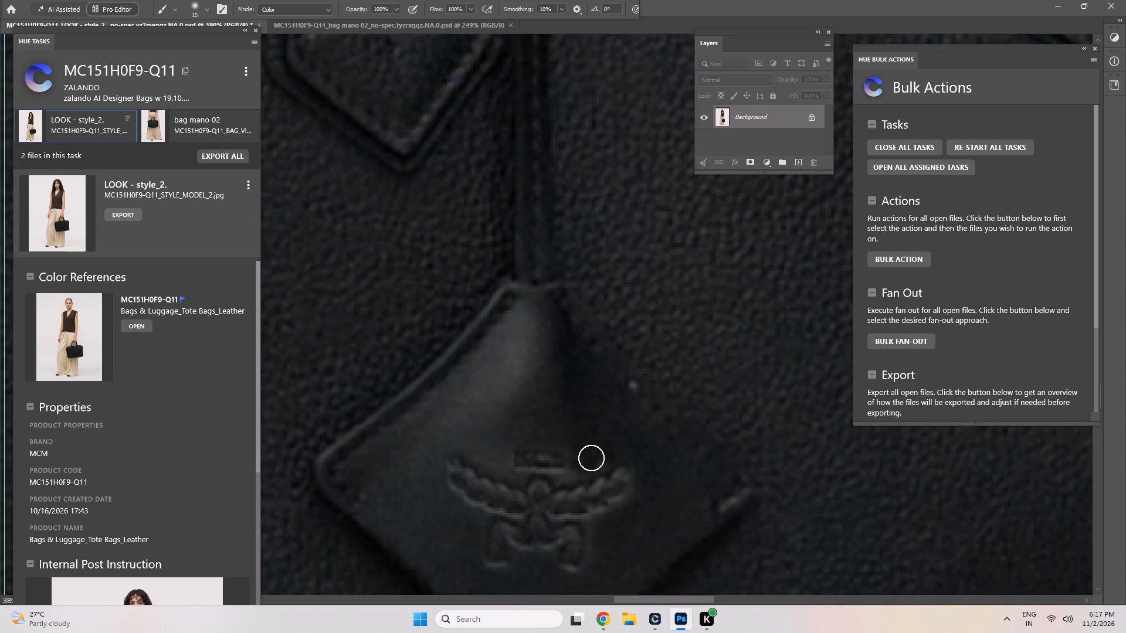
alt+click(593, 456)
drag(565, 468, 480, 436)
drag(480, 436, 562, 568)
drag(562, 568, 598, 527)
Compare the retouched tag in the style model 2 image with the tag in the bag mano 02 image.
scroll(608, 503, down, 9)
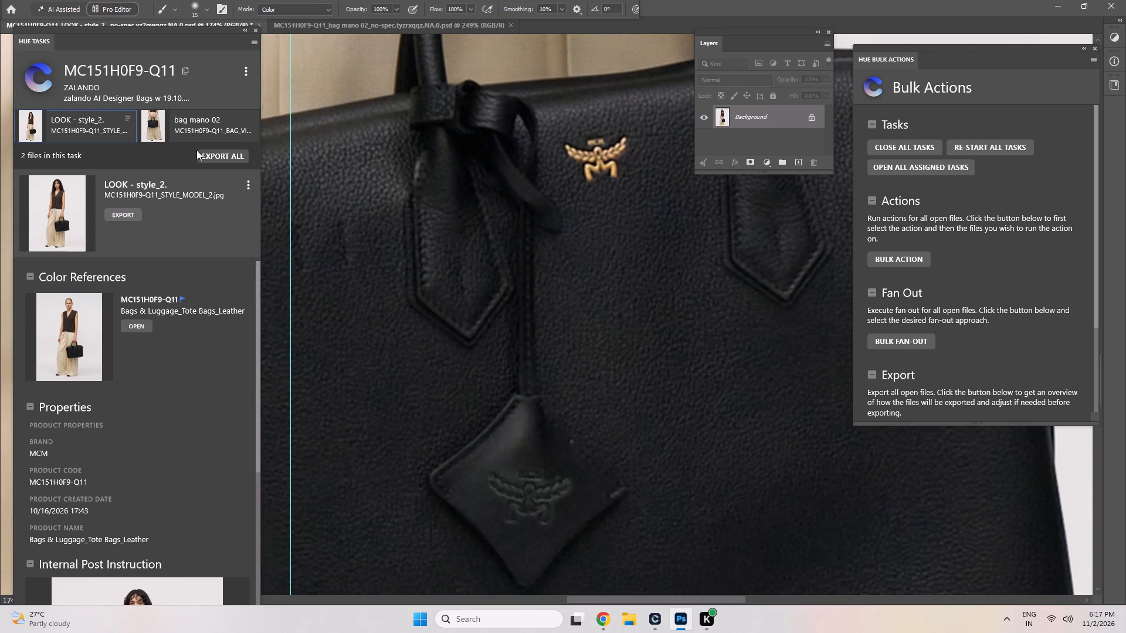
click(197, 127)
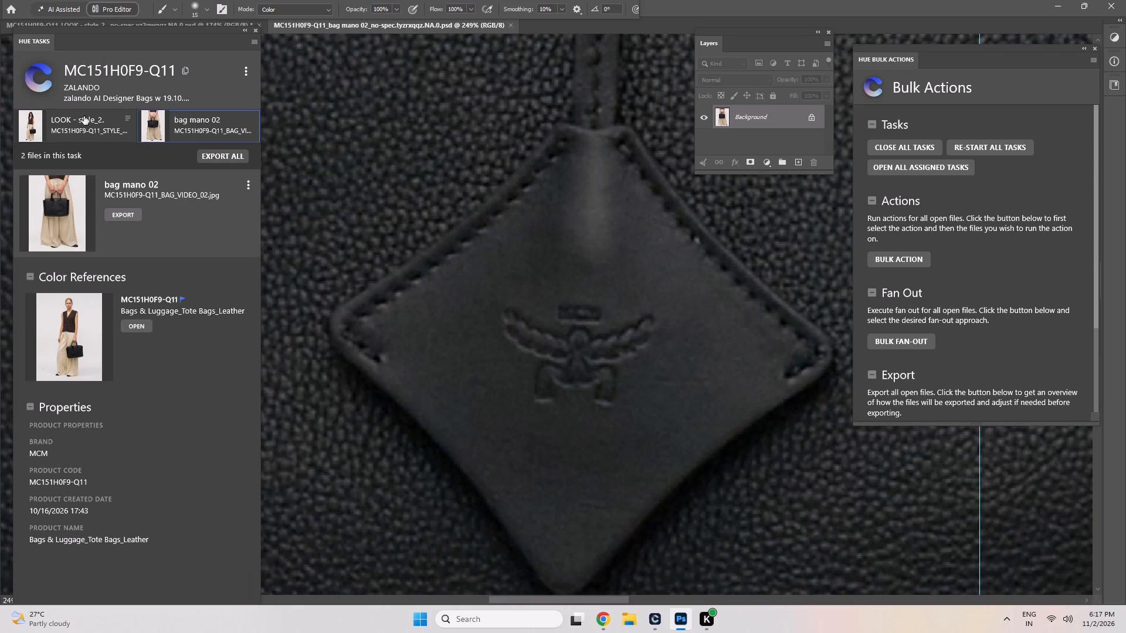
click(120, 135)
scroll(102, 151, down, 10)
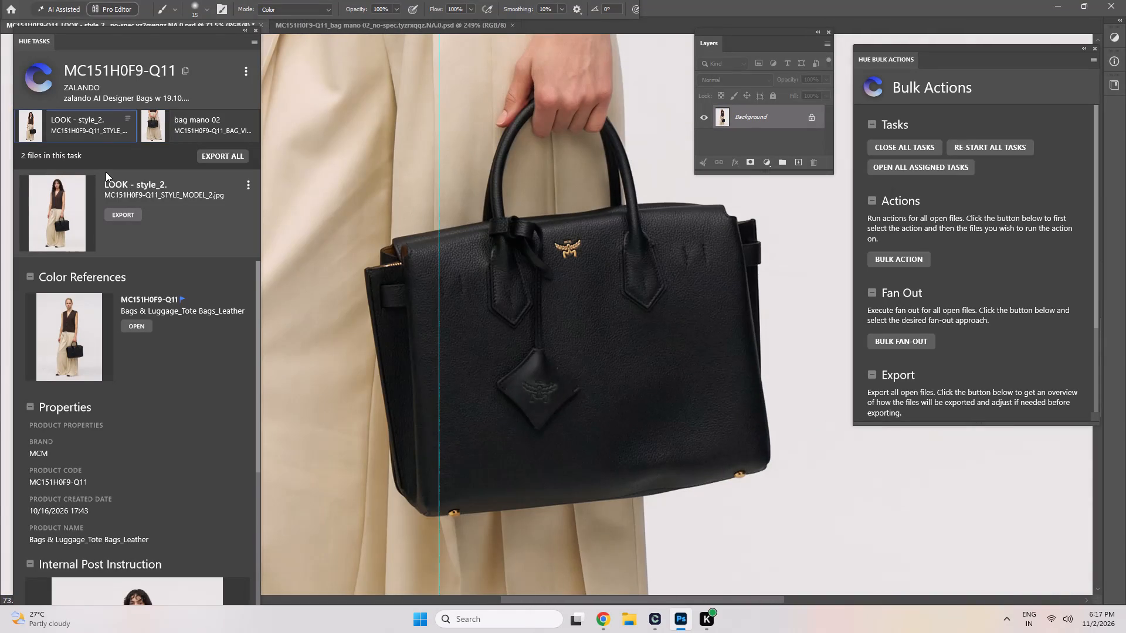
scroll(573, 390, up, 9)
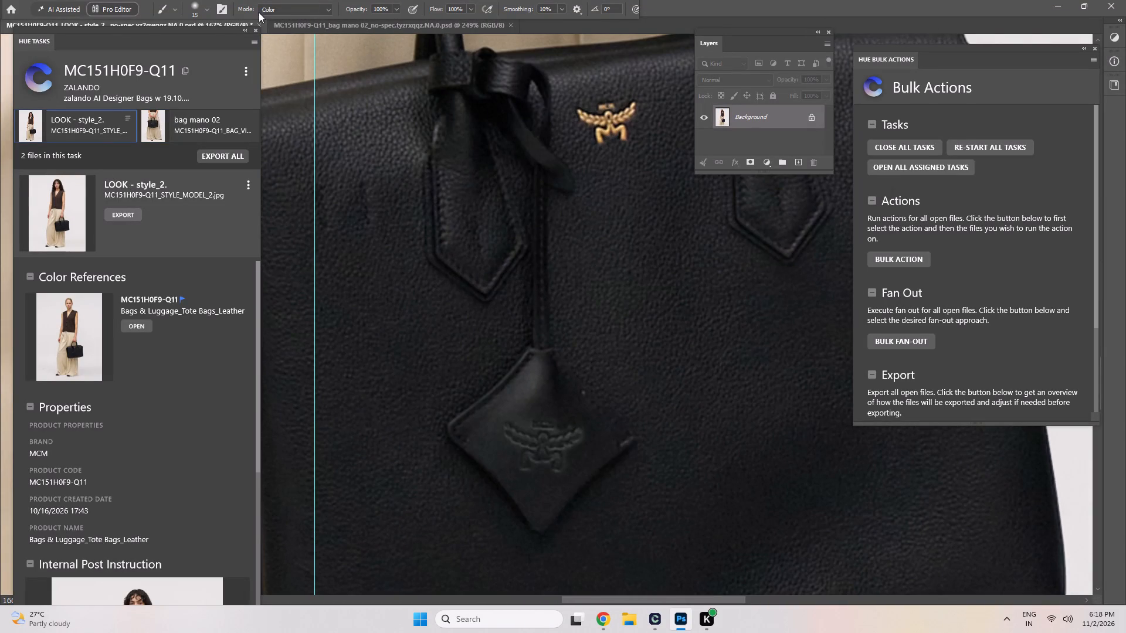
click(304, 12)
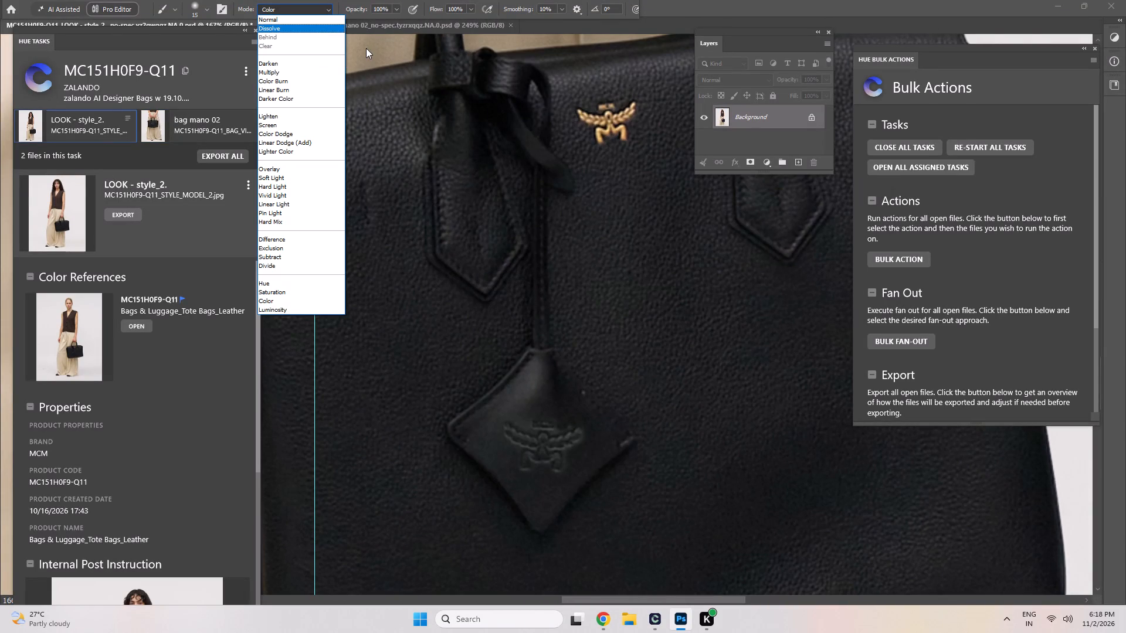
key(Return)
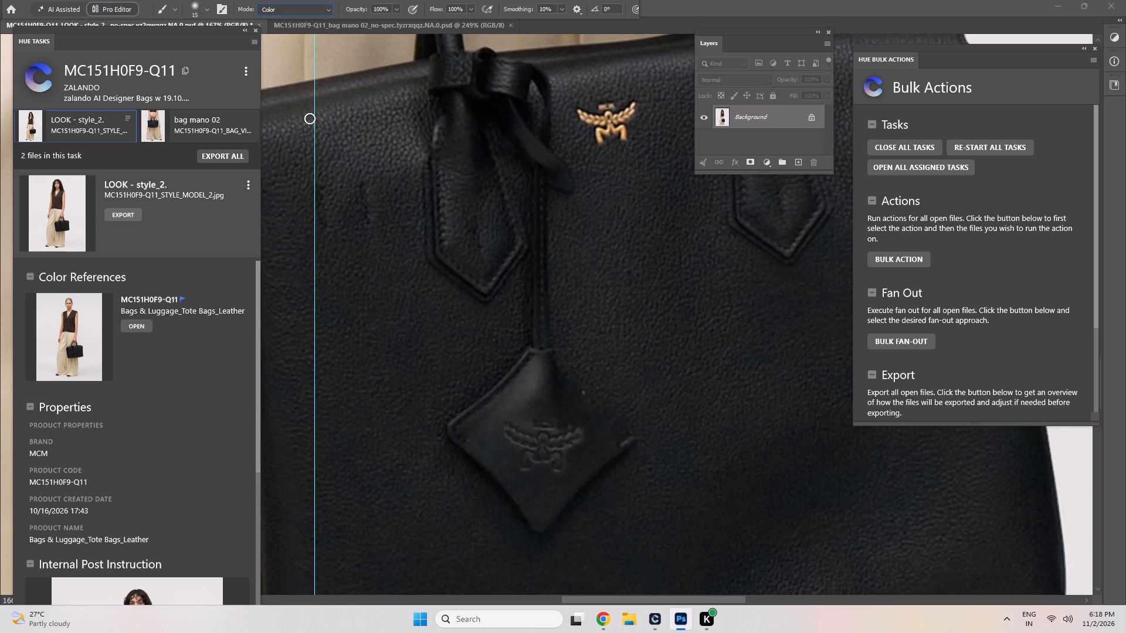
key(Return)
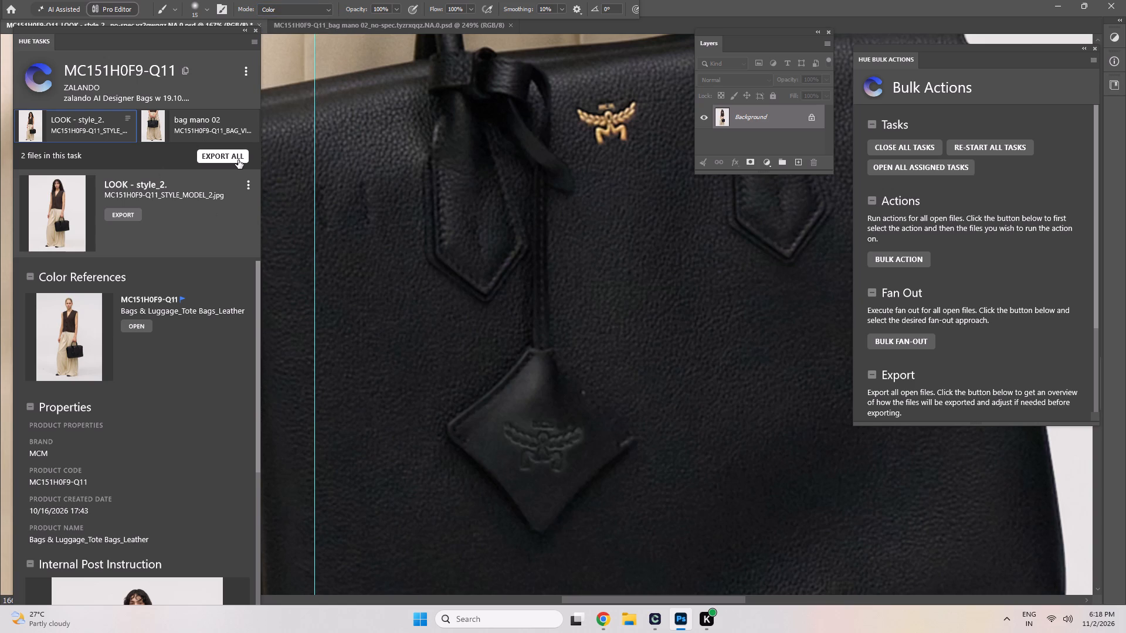
Sample the darker leather colour near the tag's right corner and recolour the logo's left wing and nameplate in Color mode.
scroll(594, 464, up, 11)
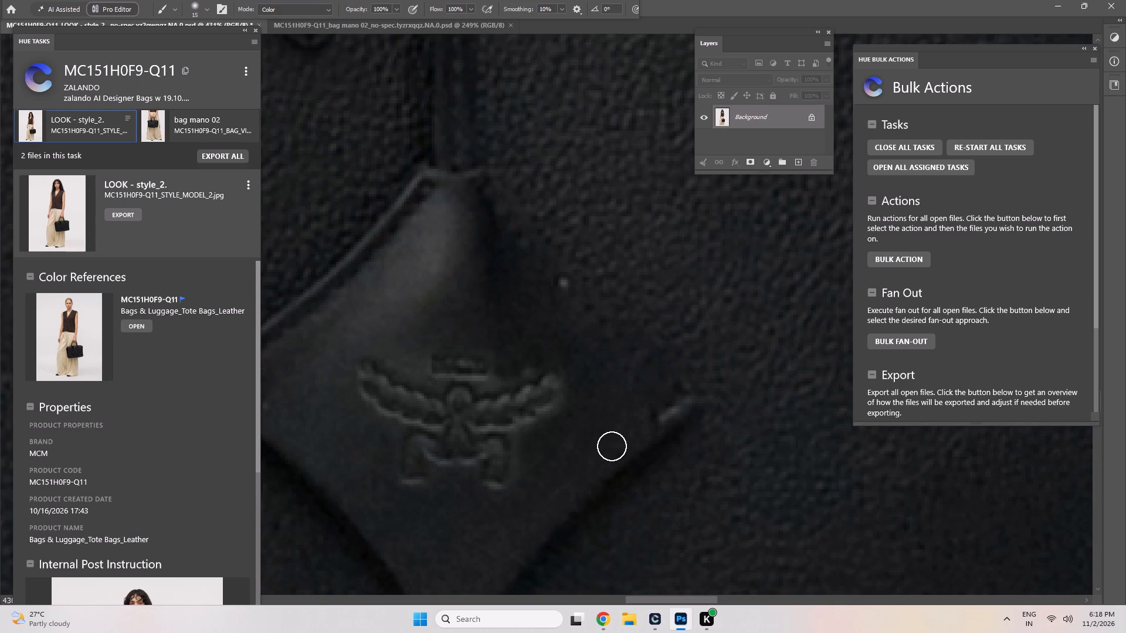
alt+click(638, 393)
drag(404, 396, 388, 414)
drag(389, 367, 382, 377)
drag(388, 336, 452, 359)
drag(452, 359, 422, 358)
drag(419, 352, 443, 394)
drag(437, 373, 494, 383)
drag(490, 380, 514, 393)
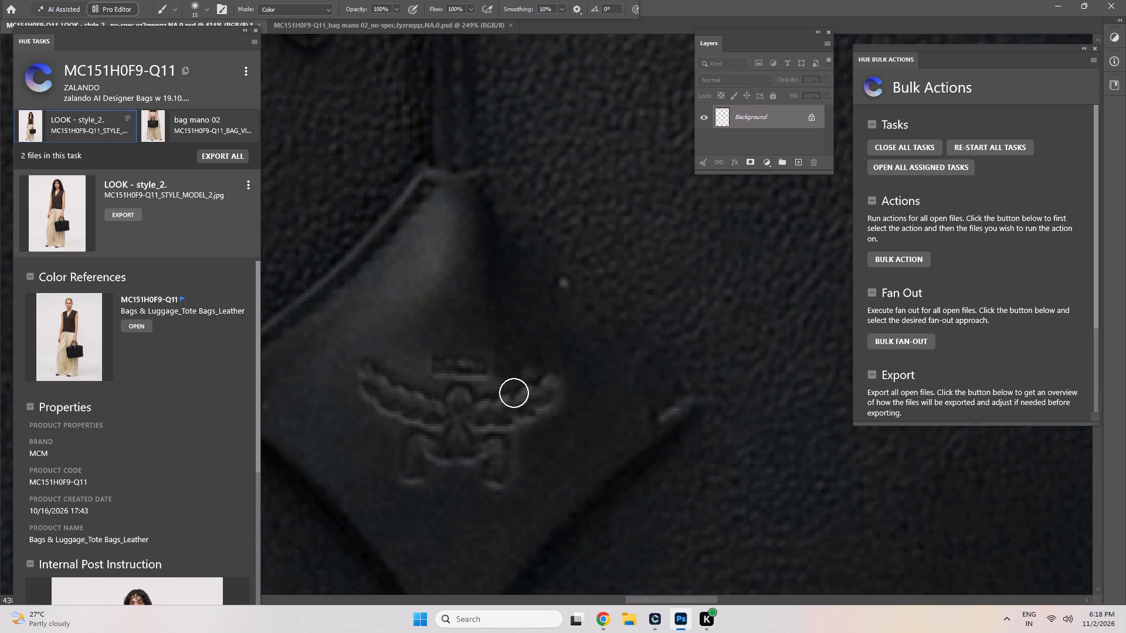
Recolour the logo's right wing and centre with the same sampled leather colour, and check the whole tag.
drag(514, 393, 512, 399)
drag(514, 386, 520, 384)
drag(525, 369, 523, 414)
drag(522, 404, 548, 401)
drag(545, 391, 567, 396)
drag(572, 379, 553, 388)
drag(556, 377, 525, 375)
drag(529, 366, 492, 408)
drag(492, 408, 479, 355)
drag(473, 356, 475, 418)
scroll(530, 410, down, 15)
scroll(542, 418, down, 8)
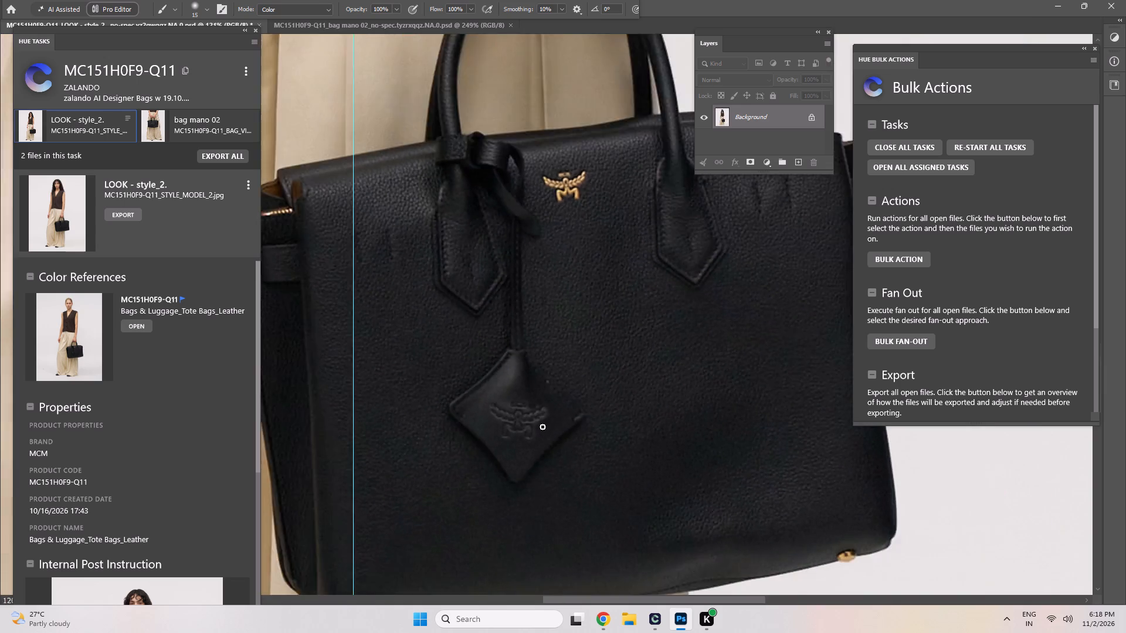
scroll(502, 403, up, 12)
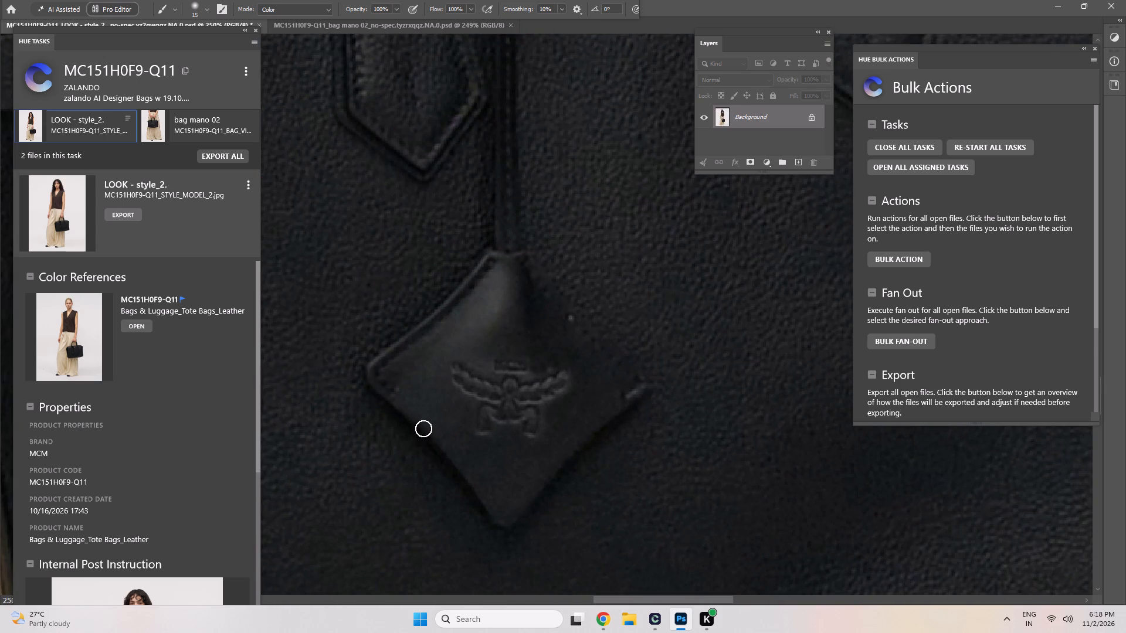
Brush the sampled leather colour over the tag's leather around the logo in Color mode, and check the whole bag.
drag(424, 424, 411, 387)
drag(411, 387, 498, 345)
drag(498, 345, 538, 369)
drag(538, 369, 561, 403)
scroll(596, 410, down, 9)
scroll(559, 367, down, 2)
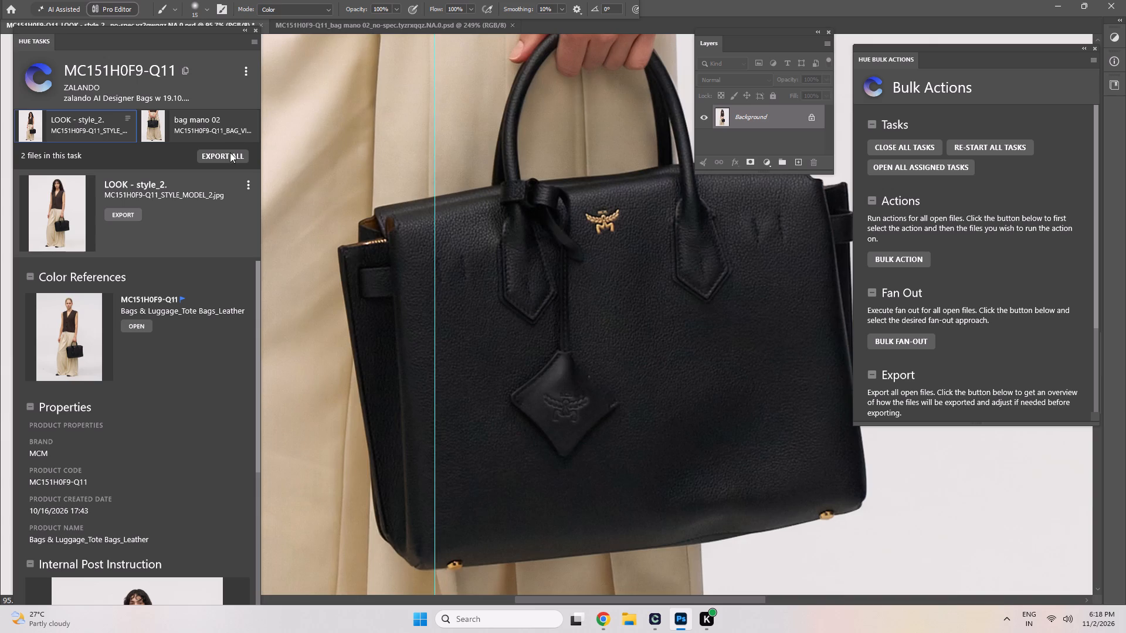
Export both images of task MC151H0F9-Q11 and upload the task.
click(229, 158)
click(204, 275)
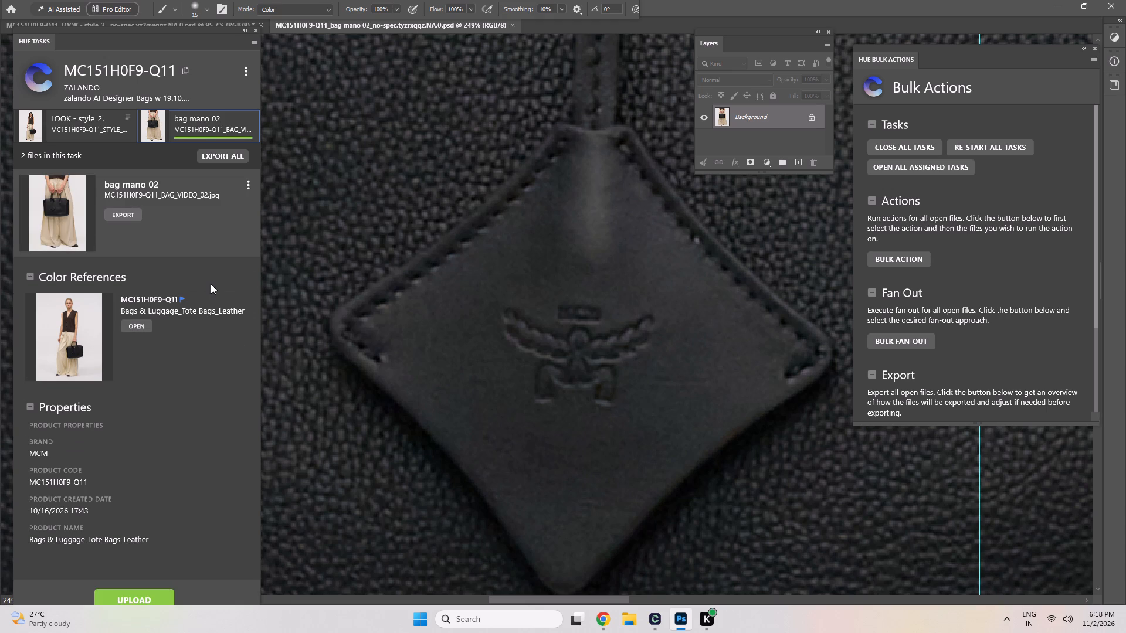
click(126, 594)
click(156, 599)
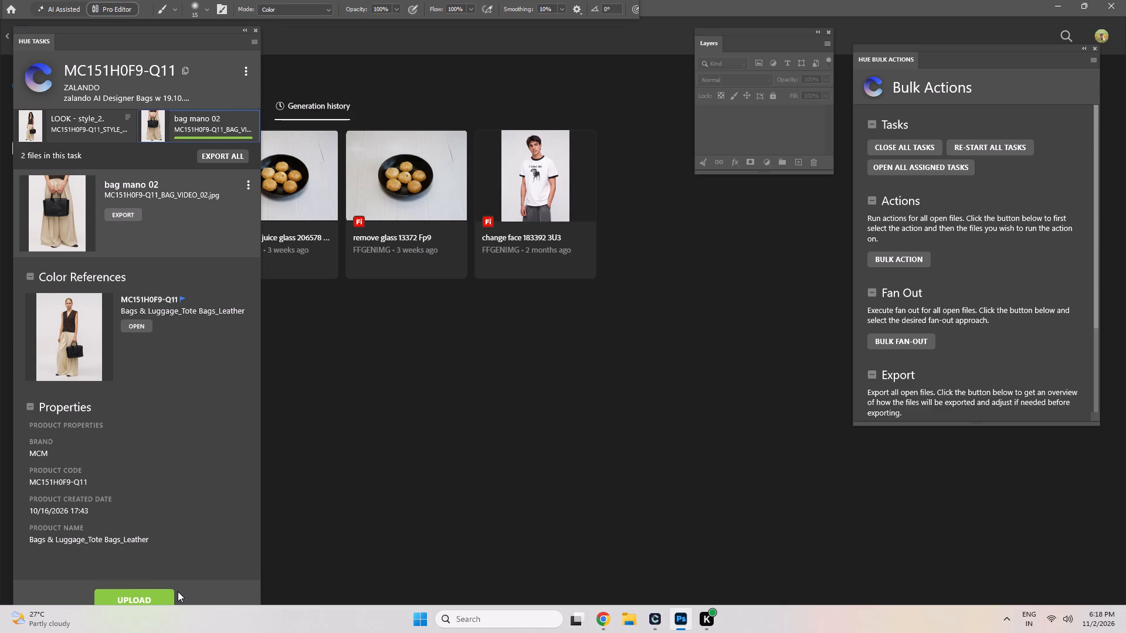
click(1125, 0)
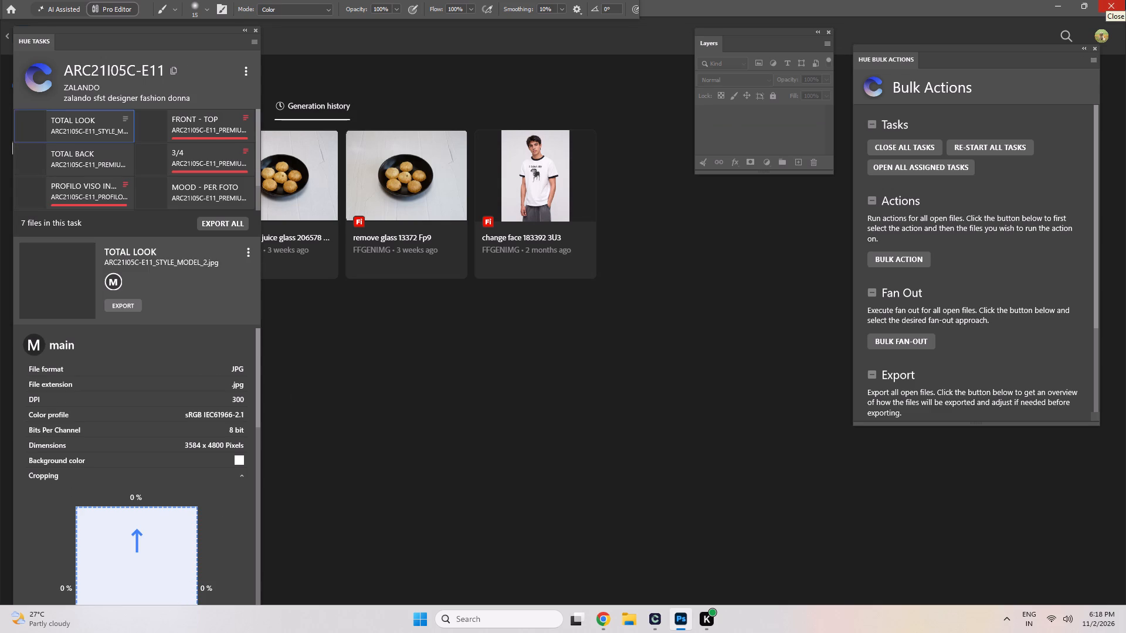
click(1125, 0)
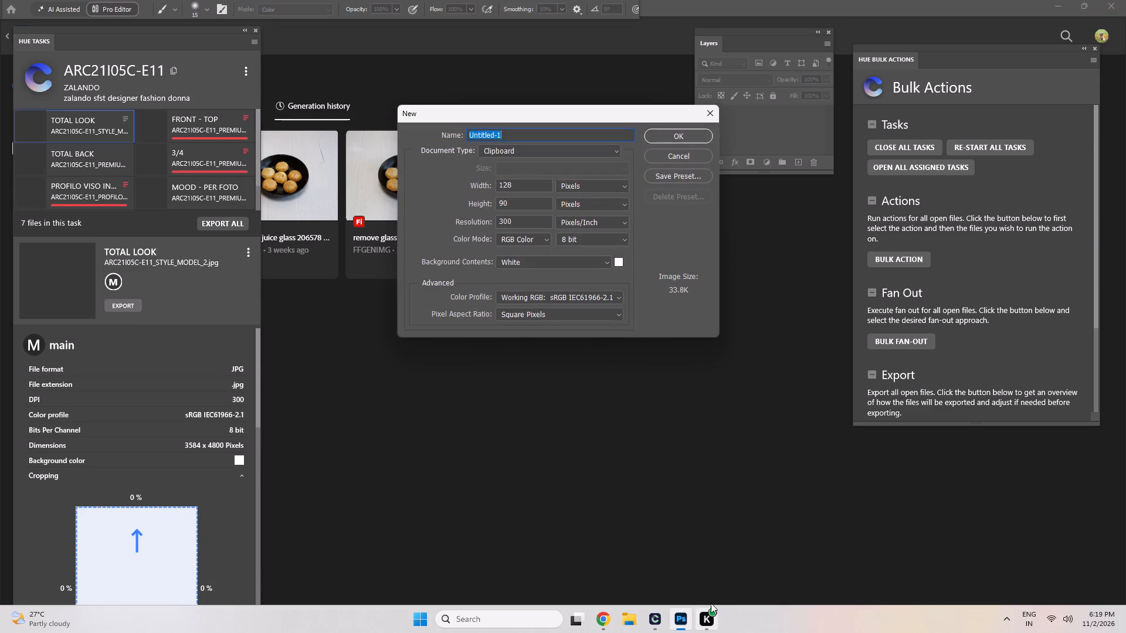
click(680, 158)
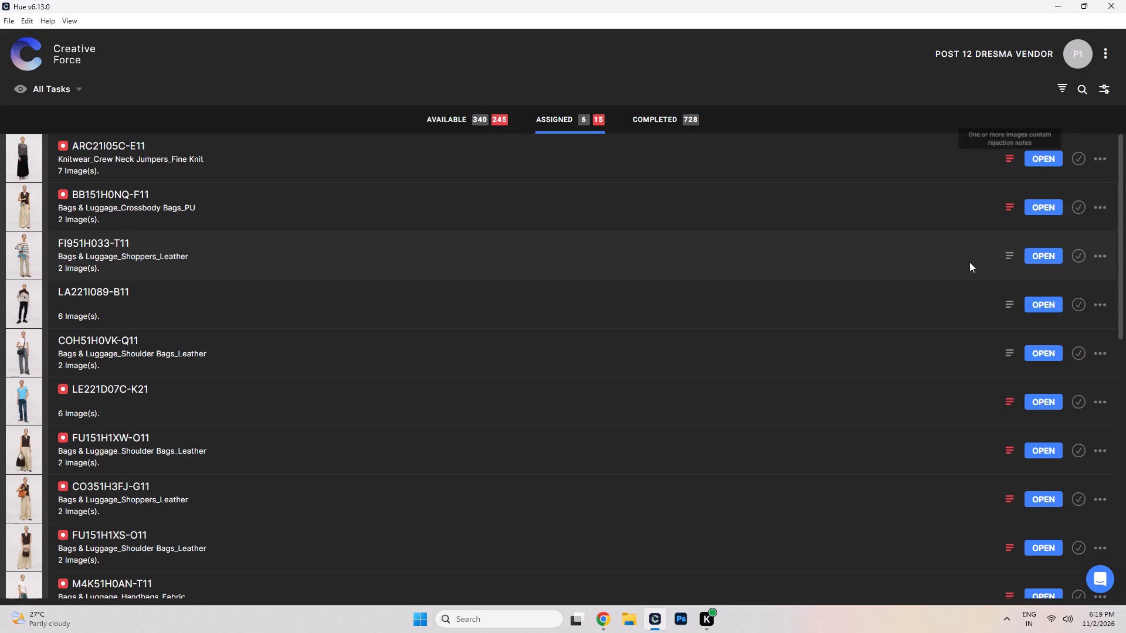
Switch to Hue and look through the assigned task list for the next task to retouch.
scroll(188, 209, up, 7)
scroll(188, 209, down, 6)
scroll(185, 213, up, 13)
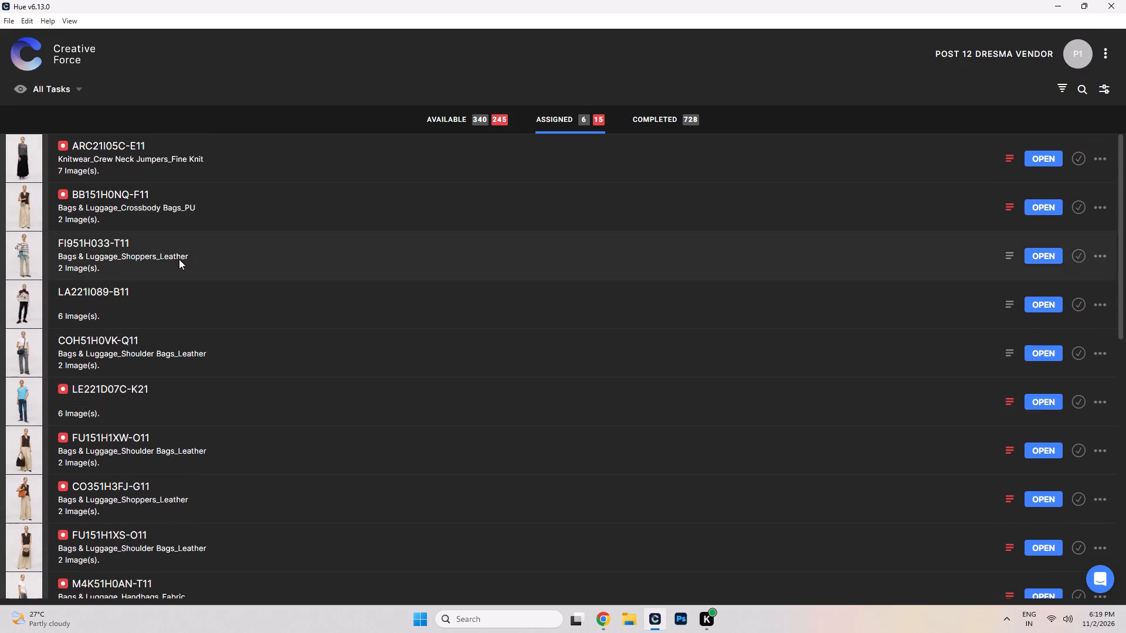
scroll(176, 279, down, 13)
scroll(204, 449, down, 5)
scroll(205, 444, up, 5)
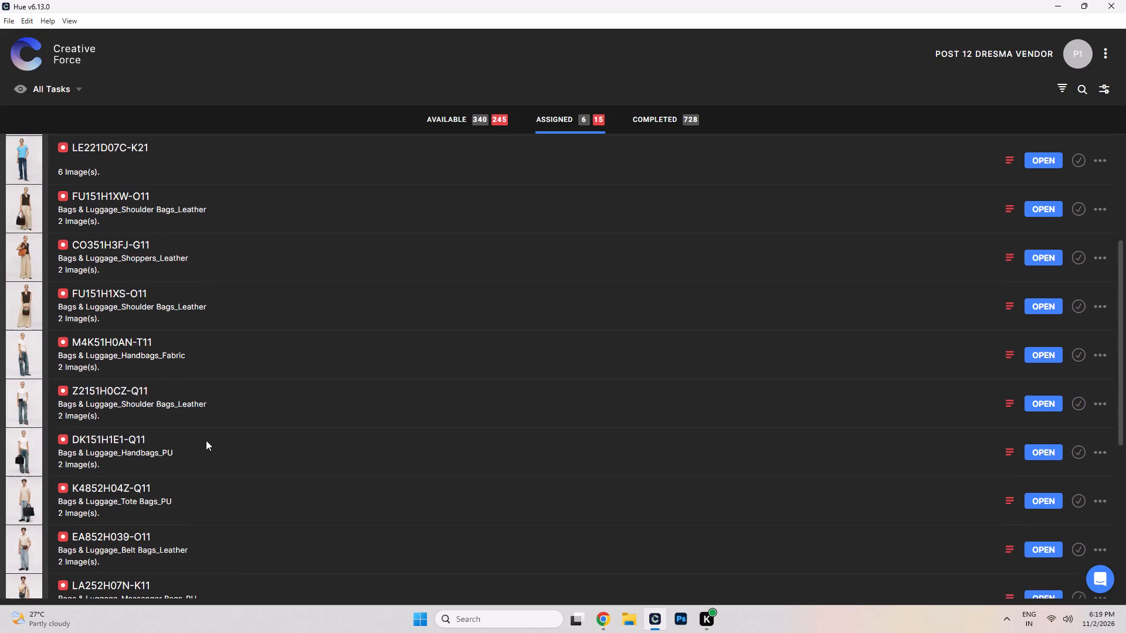
scroll(206, 440, up, 15)
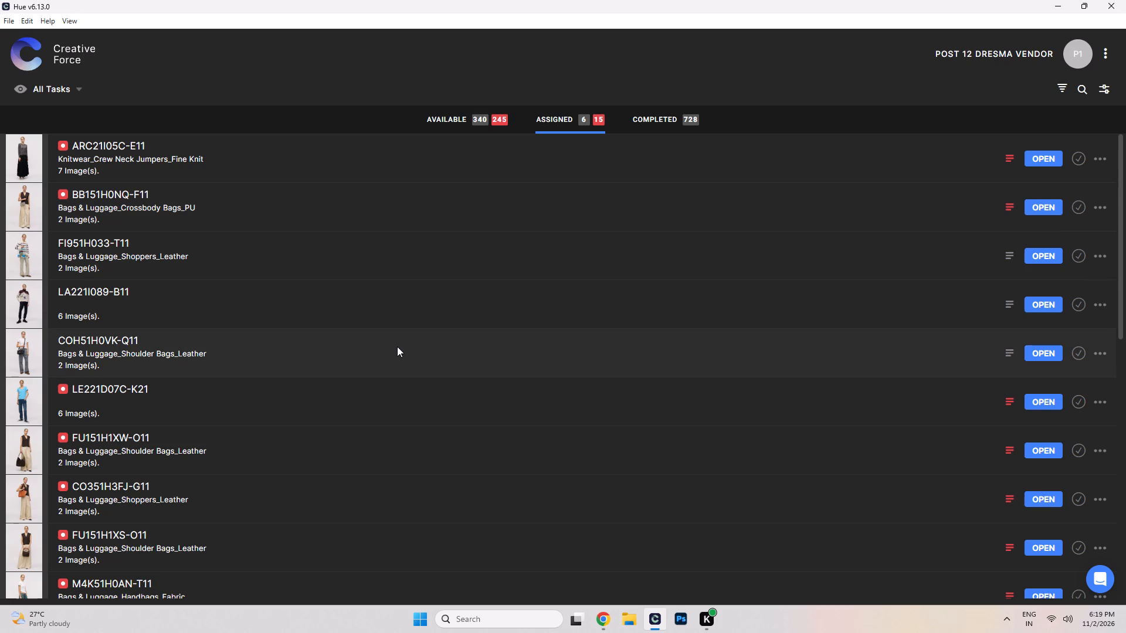
scroll(407, 371, down, 20)
scroll(407, 371, down, 4)
scroll(374, 607, up, 7)
scroll(330, 463, up, 6)
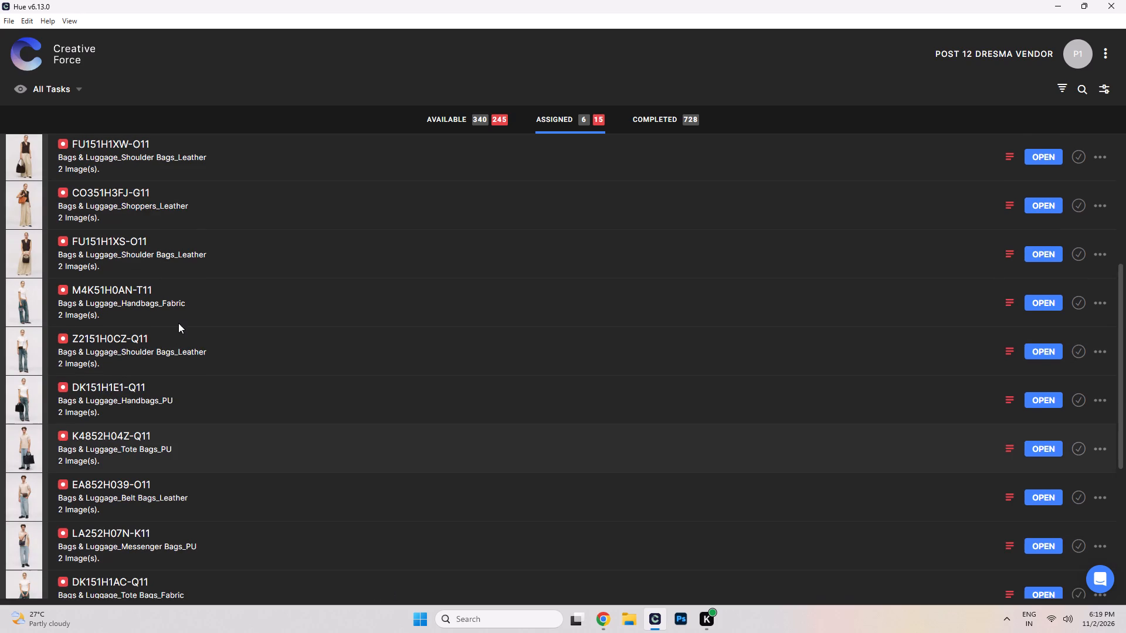
scroll(178, 323, up, 8)
scroll(181, 352, down, 6)
scroll(177, 419, up, 20)
scroll(177, 419, up, 3)
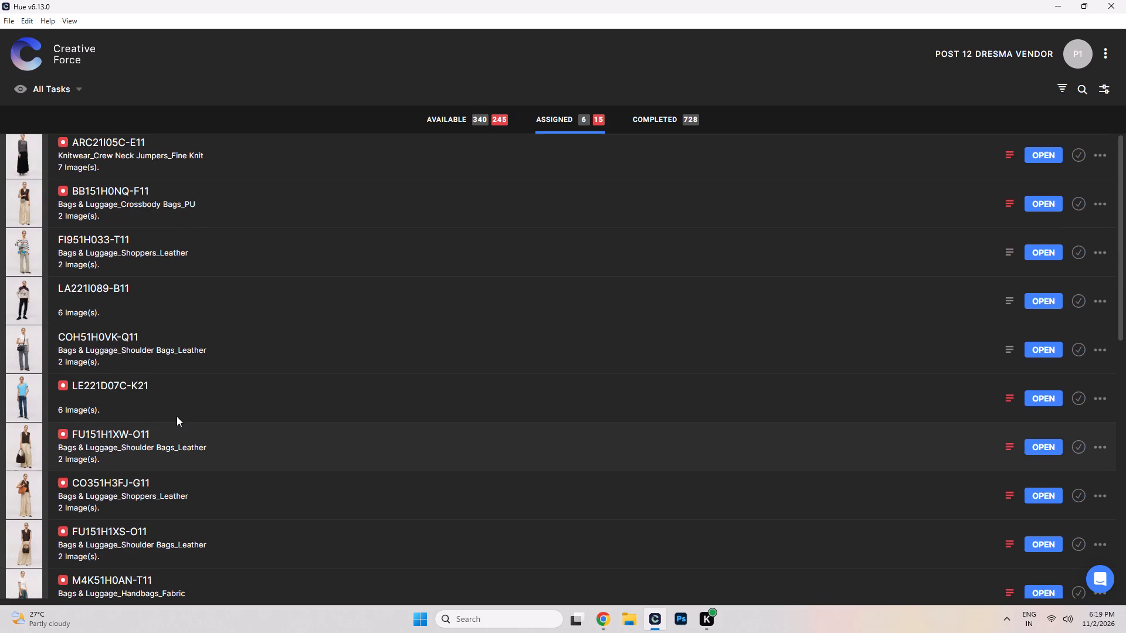
scroll(159, 301, down, 20)
scroll(159, 301, down, 2)
scroll(206, 593, up, 3)
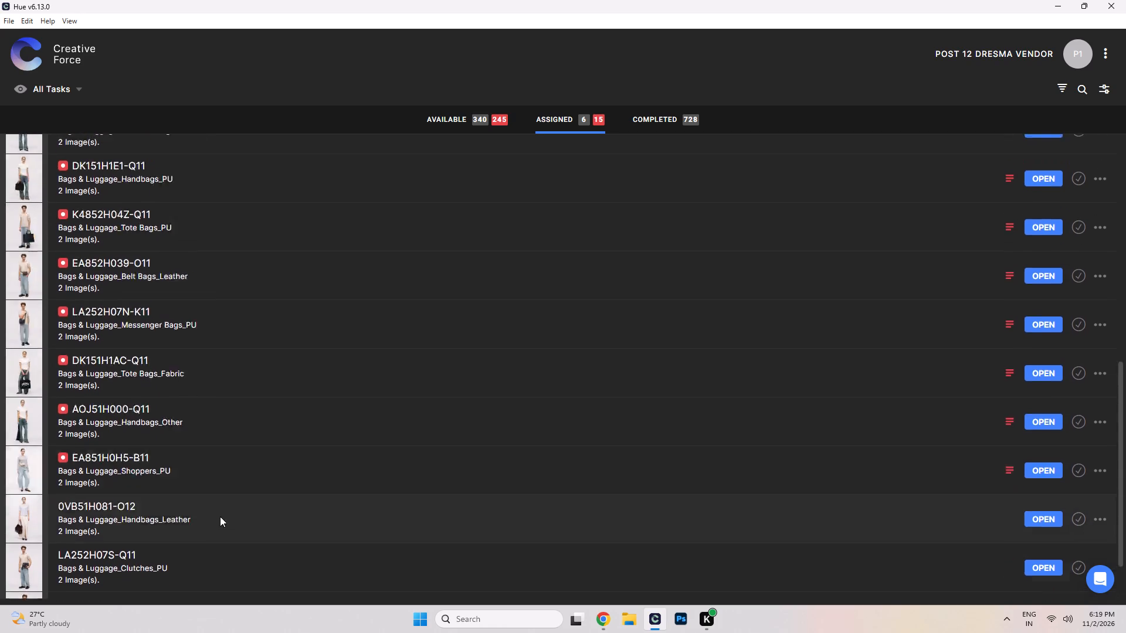
scroll(220, 516, up, 17)
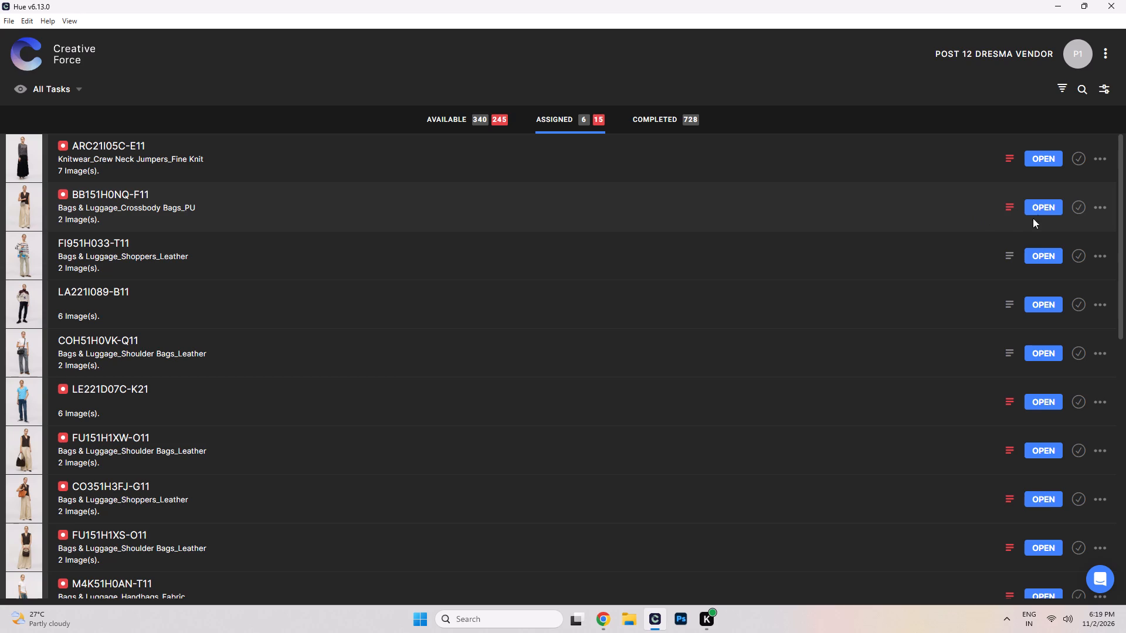
Open task BB151H0NQ-F11 and bring up the internal post rejection notes for the bag spalla 01 image.
click(1047, 208)
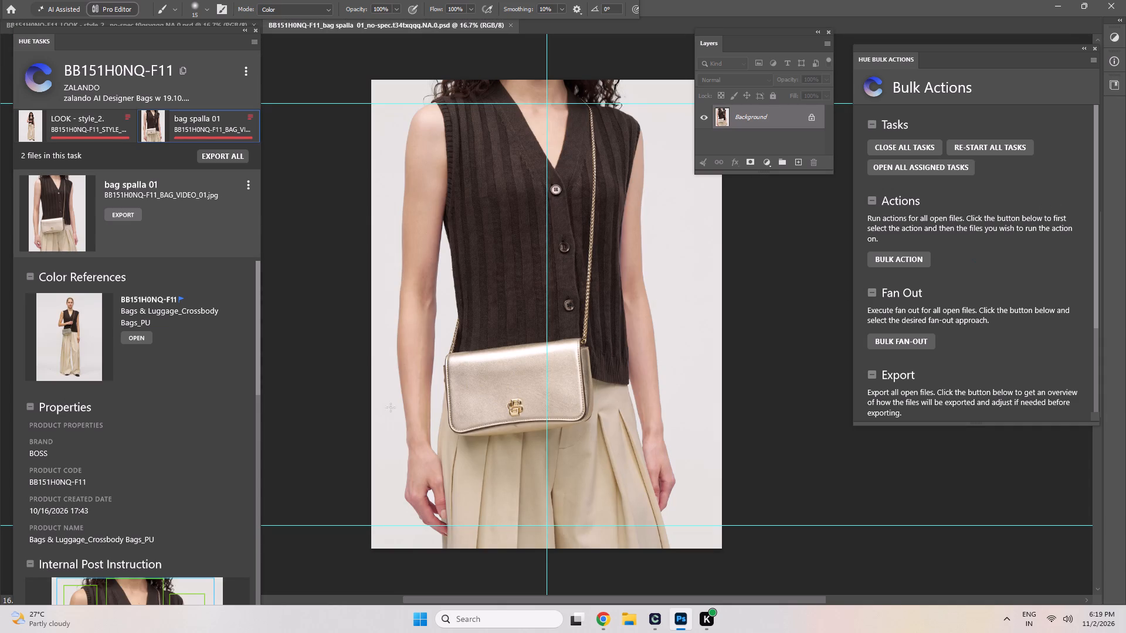
drag(258, 370, 286, 570)
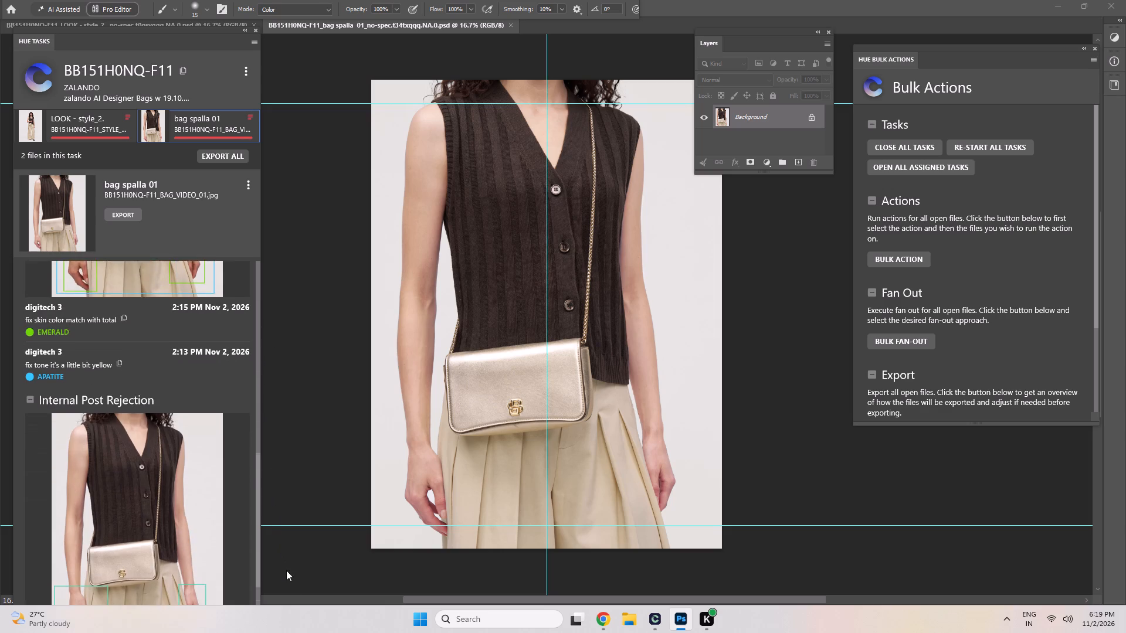
drag(286, 570, 301, 627)
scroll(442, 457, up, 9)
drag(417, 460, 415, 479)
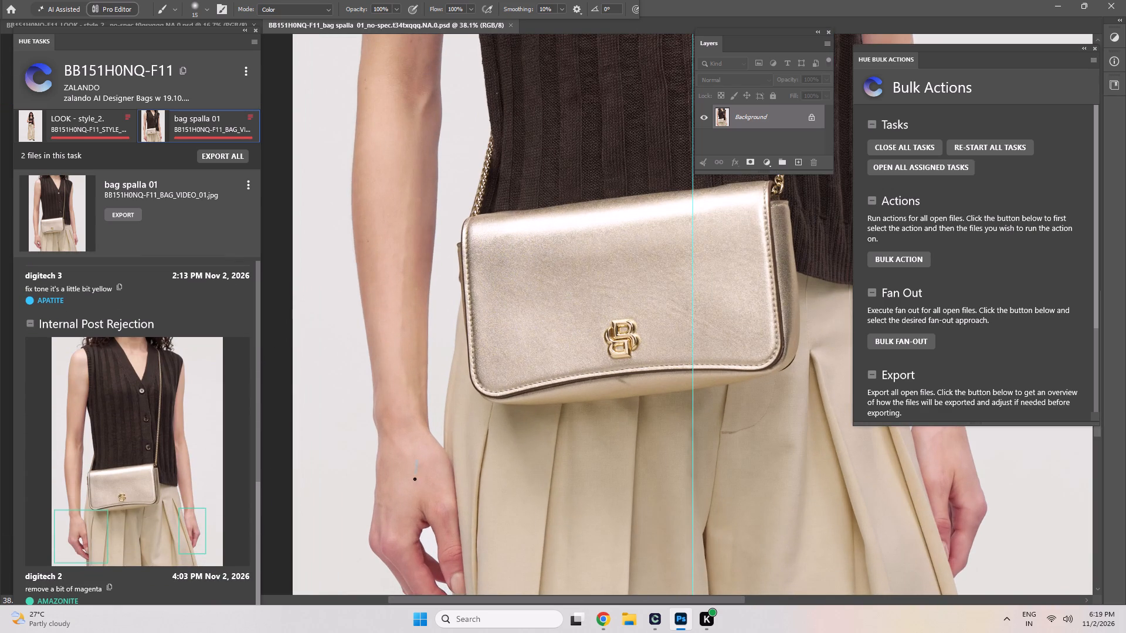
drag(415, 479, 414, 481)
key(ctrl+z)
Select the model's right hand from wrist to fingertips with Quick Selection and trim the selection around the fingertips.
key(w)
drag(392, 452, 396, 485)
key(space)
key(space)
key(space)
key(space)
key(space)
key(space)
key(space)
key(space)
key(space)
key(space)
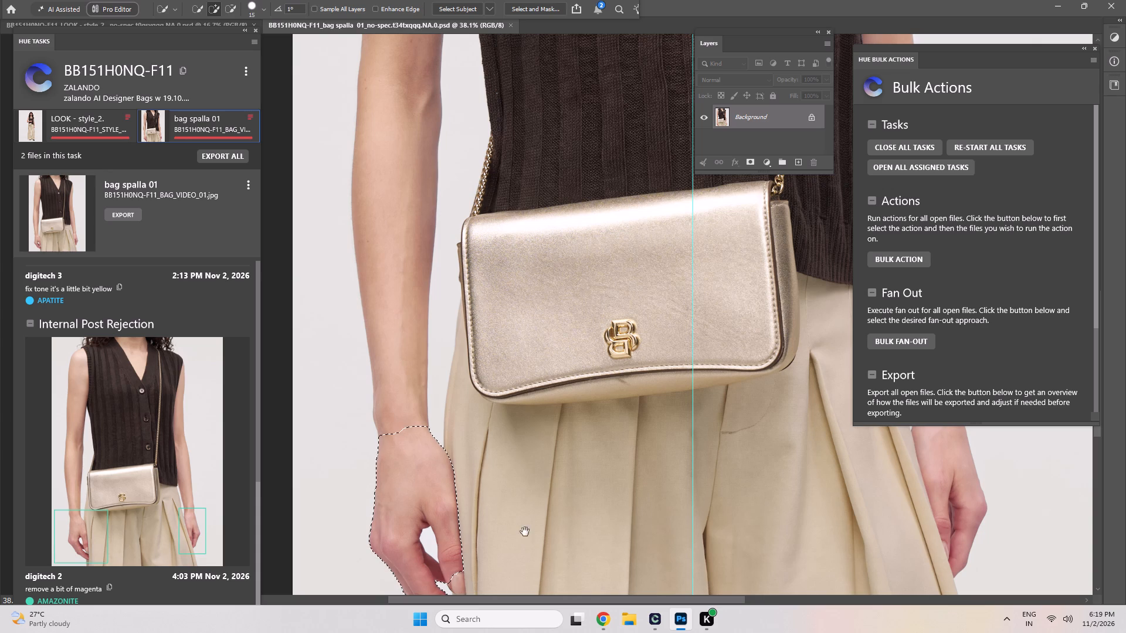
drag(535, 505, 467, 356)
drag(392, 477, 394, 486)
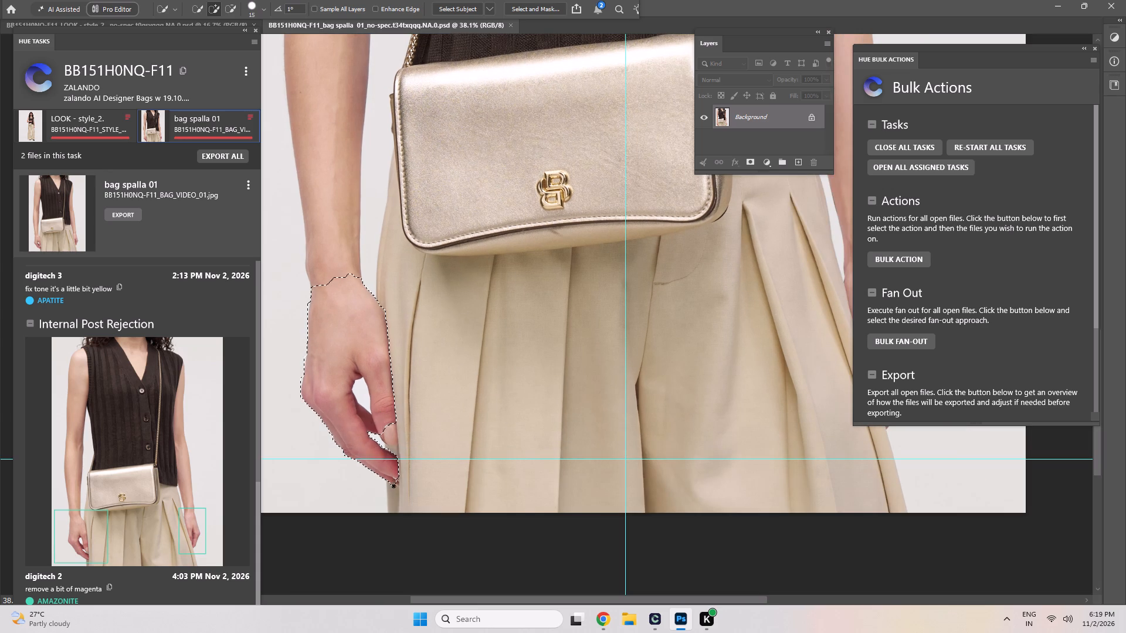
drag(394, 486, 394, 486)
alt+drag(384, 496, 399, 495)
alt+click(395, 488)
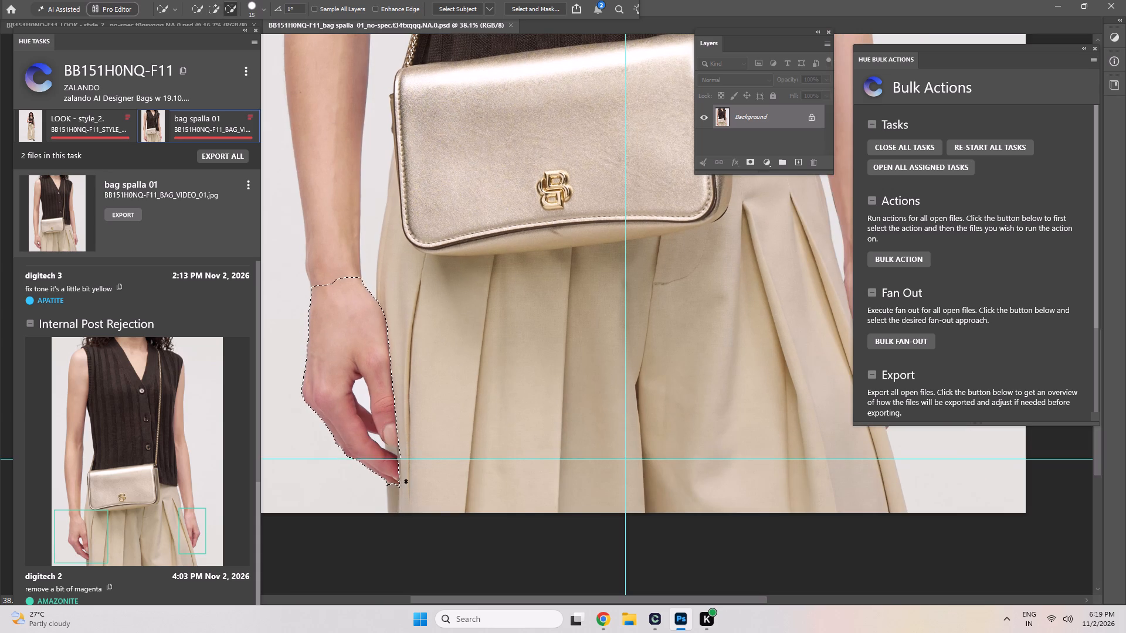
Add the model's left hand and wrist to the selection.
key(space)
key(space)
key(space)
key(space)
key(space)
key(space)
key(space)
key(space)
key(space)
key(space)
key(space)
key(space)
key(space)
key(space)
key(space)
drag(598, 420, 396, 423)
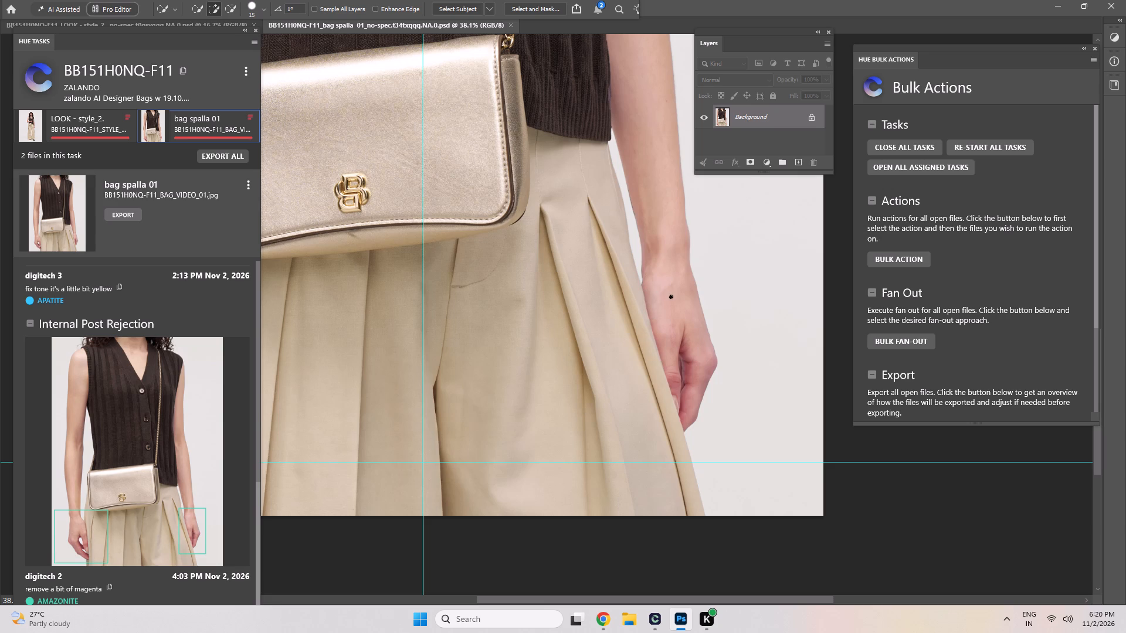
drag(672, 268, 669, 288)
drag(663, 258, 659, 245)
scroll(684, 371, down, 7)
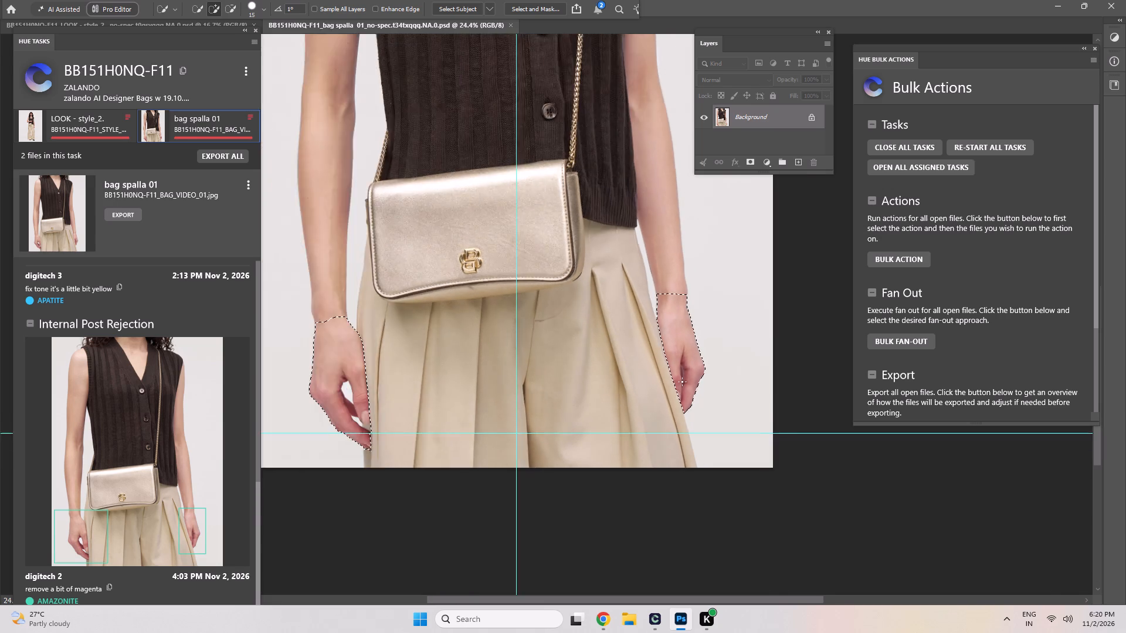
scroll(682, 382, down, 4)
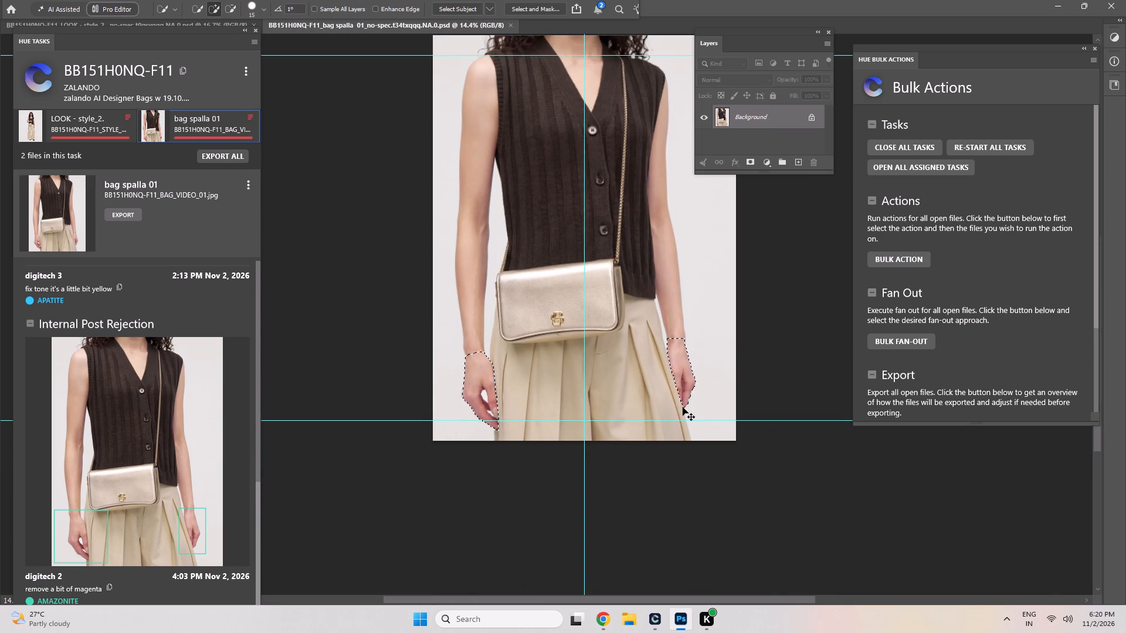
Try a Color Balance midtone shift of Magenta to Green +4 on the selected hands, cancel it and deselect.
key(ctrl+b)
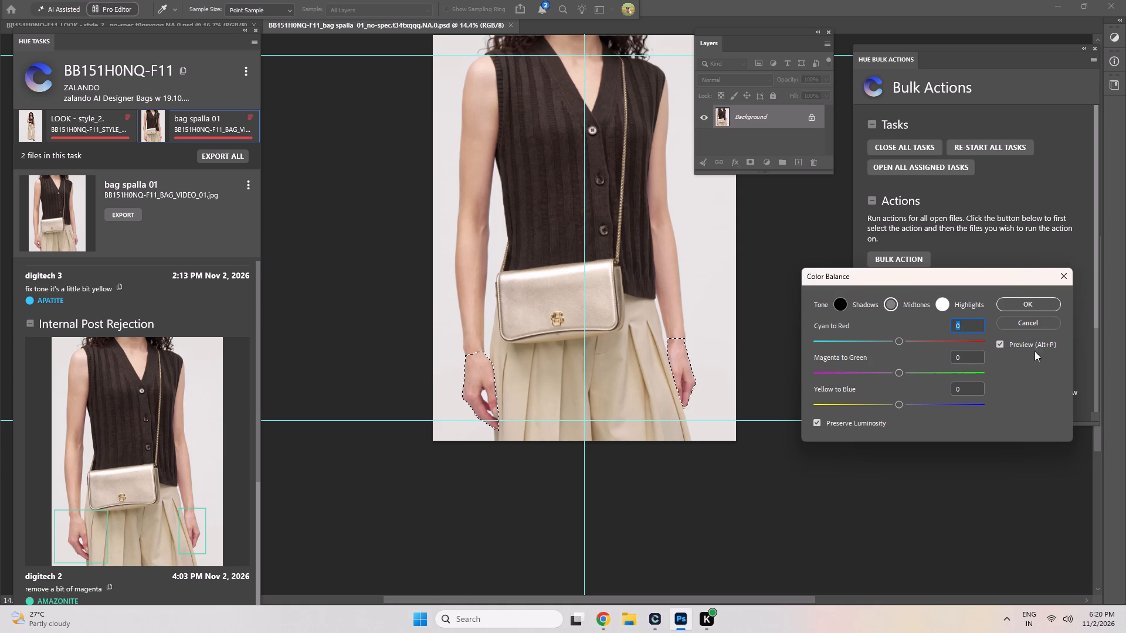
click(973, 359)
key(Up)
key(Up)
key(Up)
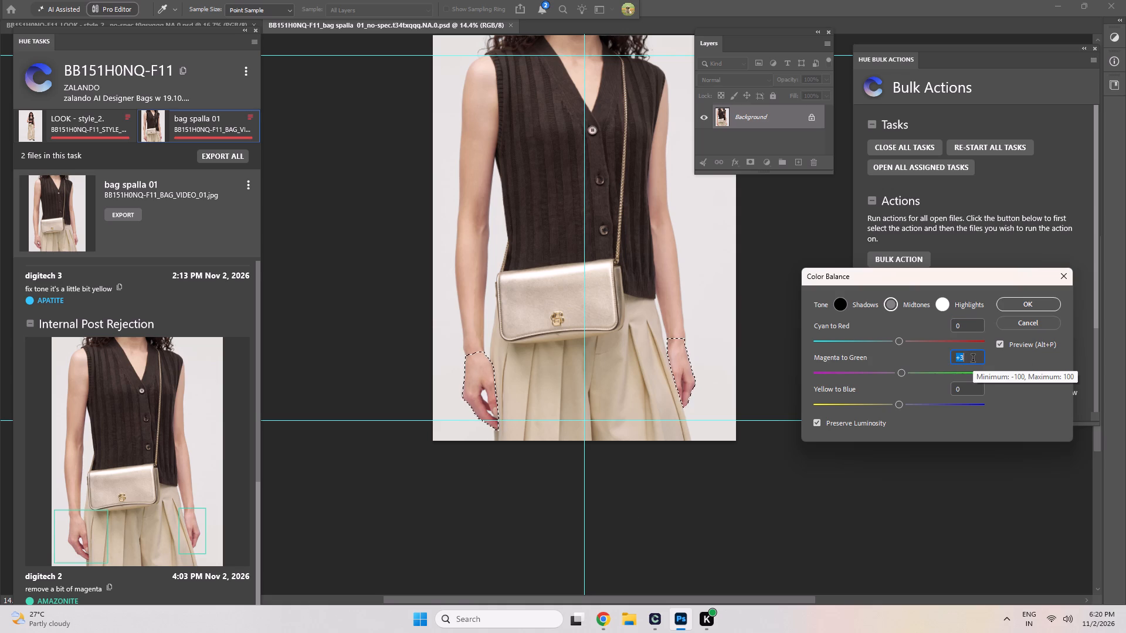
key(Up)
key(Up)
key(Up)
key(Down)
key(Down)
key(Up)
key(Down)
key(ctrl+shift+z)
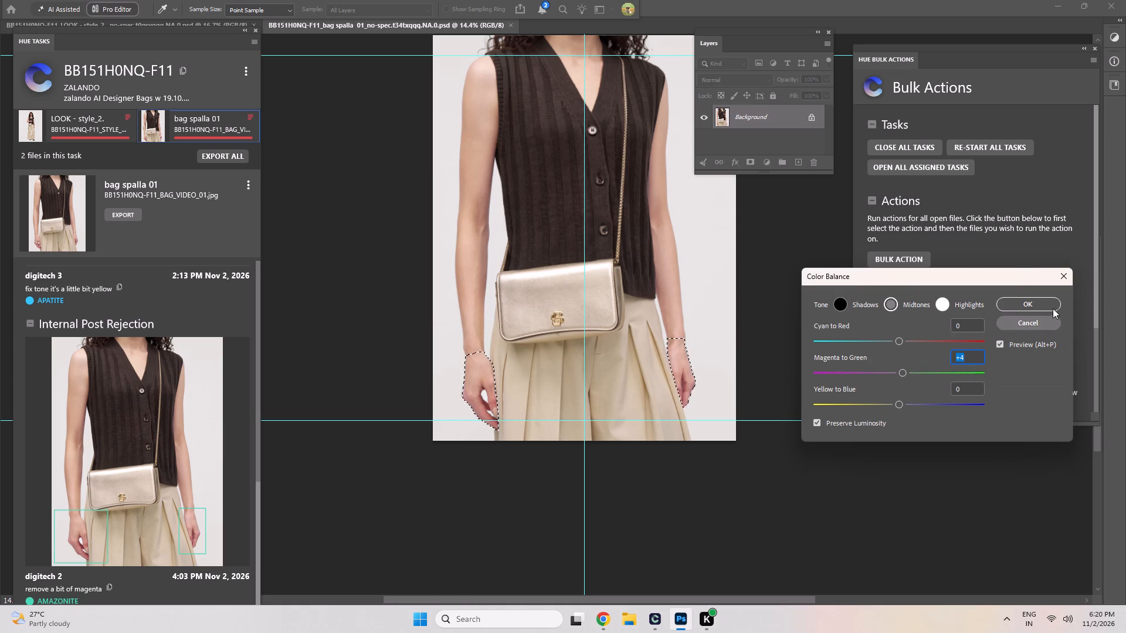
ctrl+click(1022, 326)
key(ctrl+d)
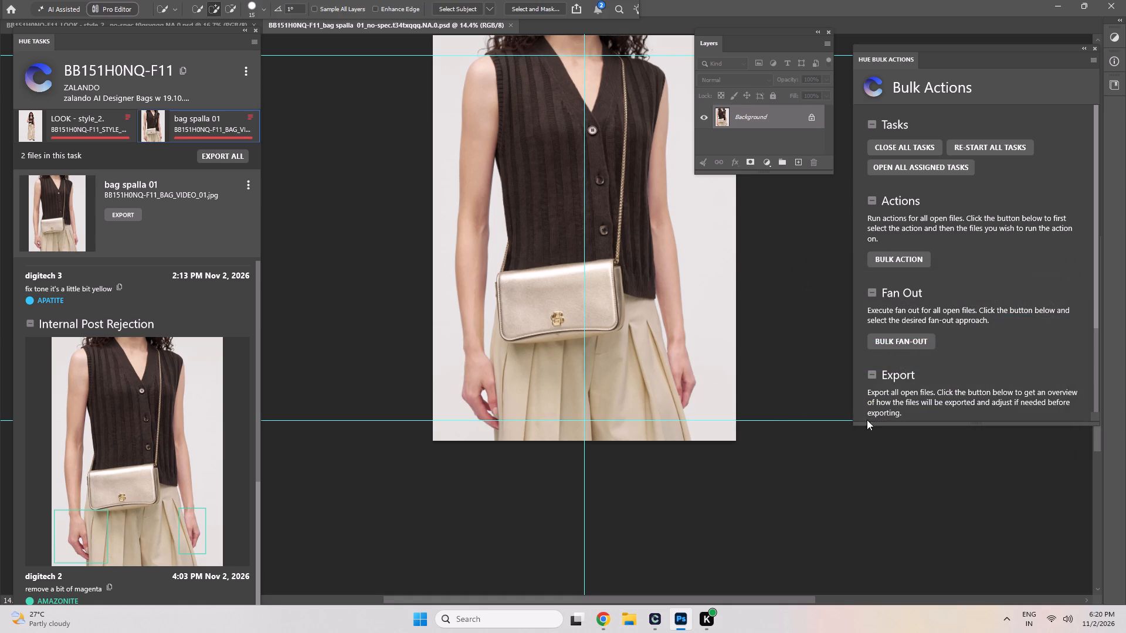
Lasso the model's right-hand fingers and knuckles, apply a Color Balance midtone shift of Magenta to Green +5, and deselect.
key(space)
key(space)
key(space)
key(space)
key(space)
key(space)
key(space)
key(space)
key(space)
key(space)
key(space)
key(space)
key(space)
key(space)
key(space)
key(space)
key(space)
key(space)
key(space)
key(space)
scroll(475, 393, up, 16)
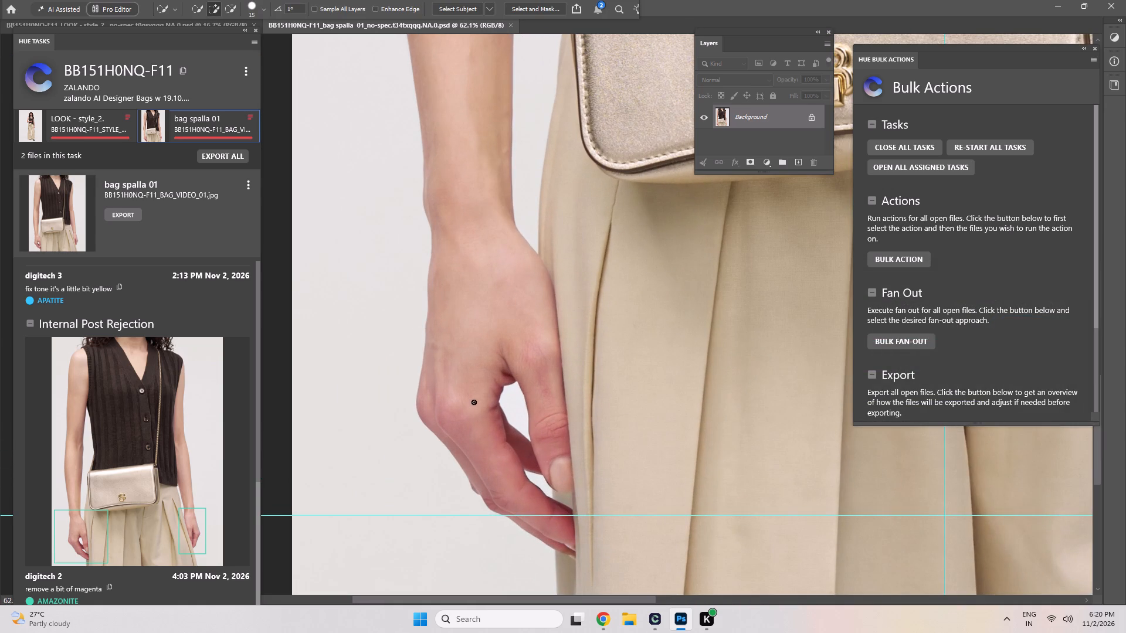
key(l)
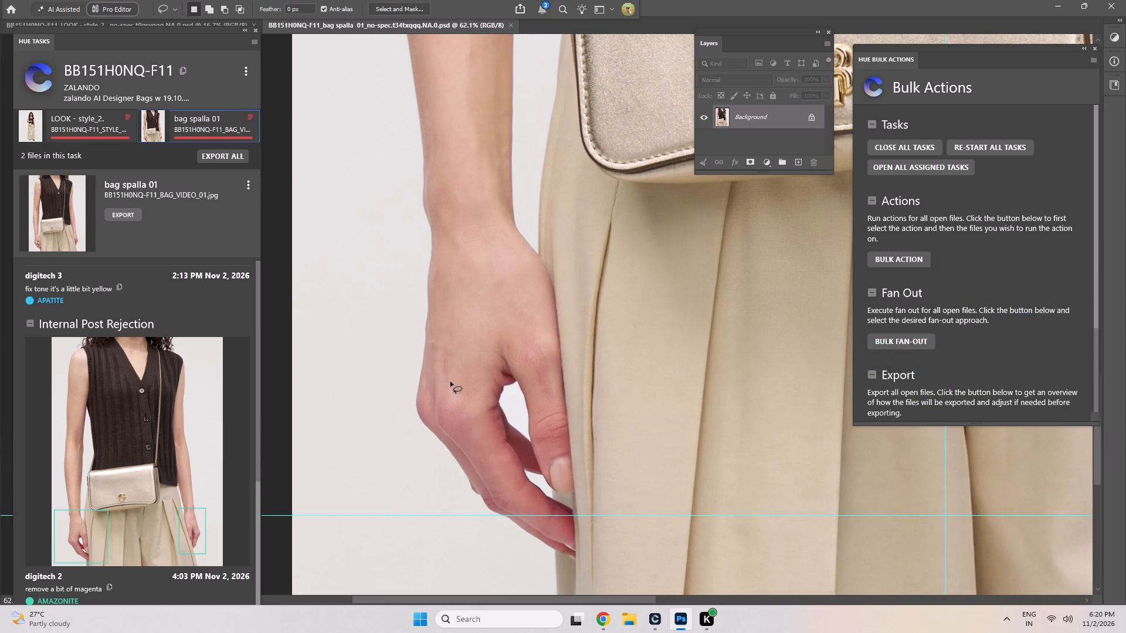
drag(422, 394, 485, 370)
click(535, 342)
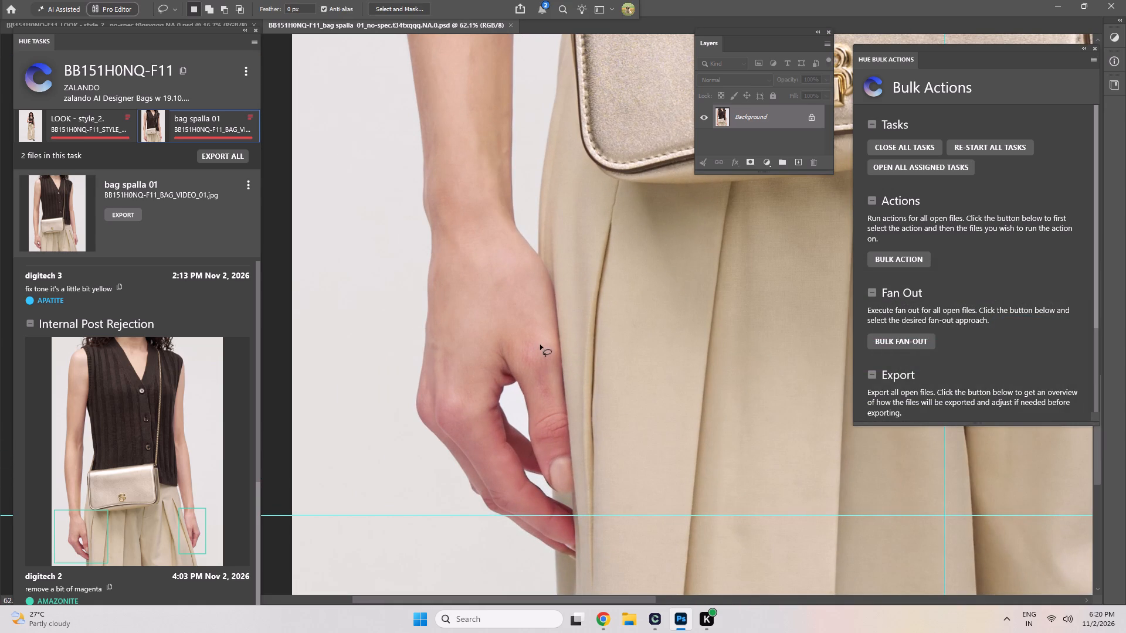
click(548, 336)
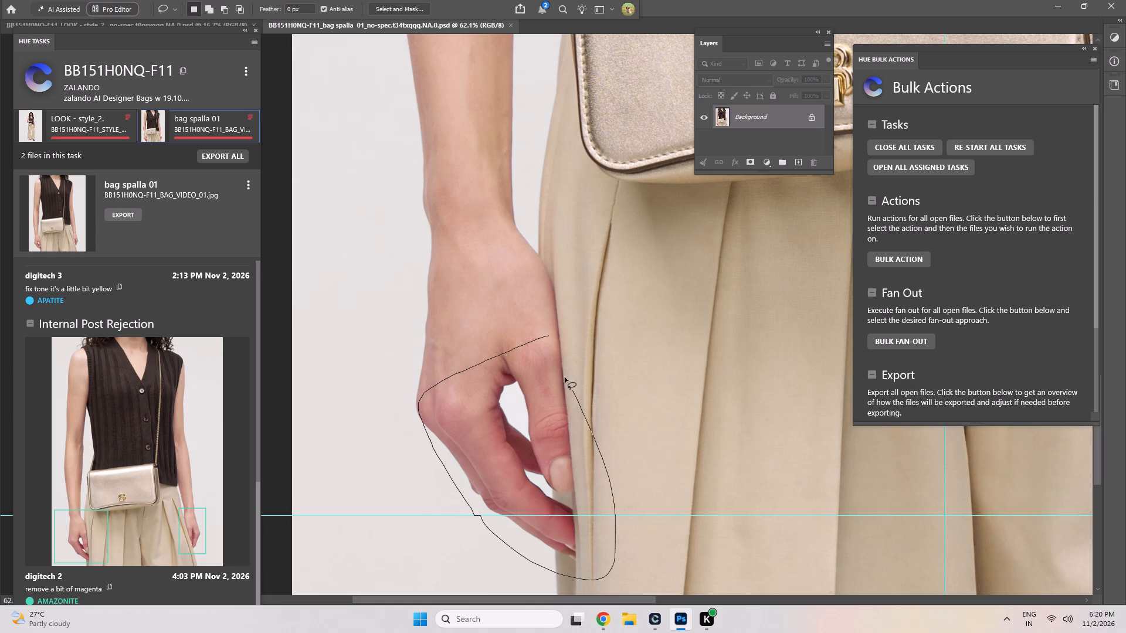
key(ctrl+b)
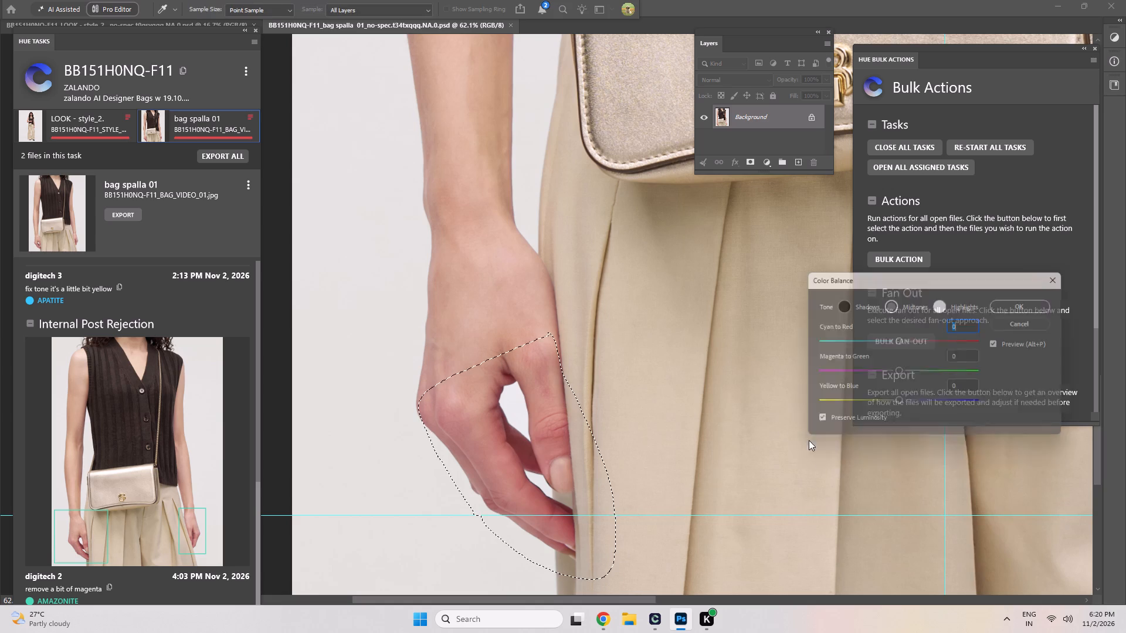
click(976, 355)
key(Up)
key(Up)
key(Up)
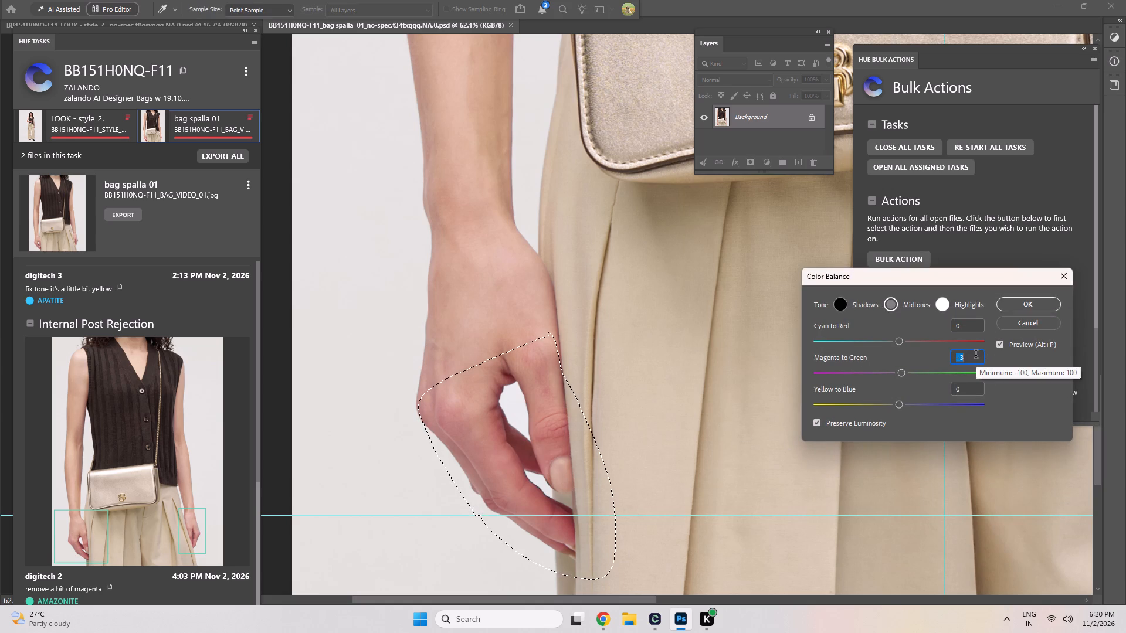
key(Up)
key(Up)
key(Up)
key(Down)
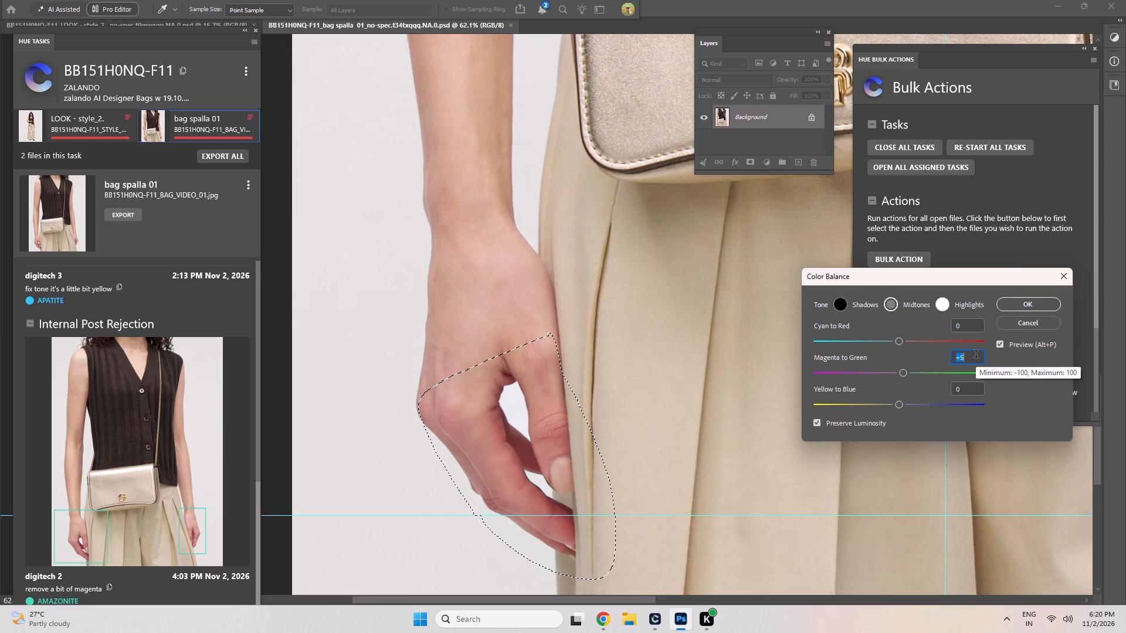
key(Down)
key(Up)
key(Return)
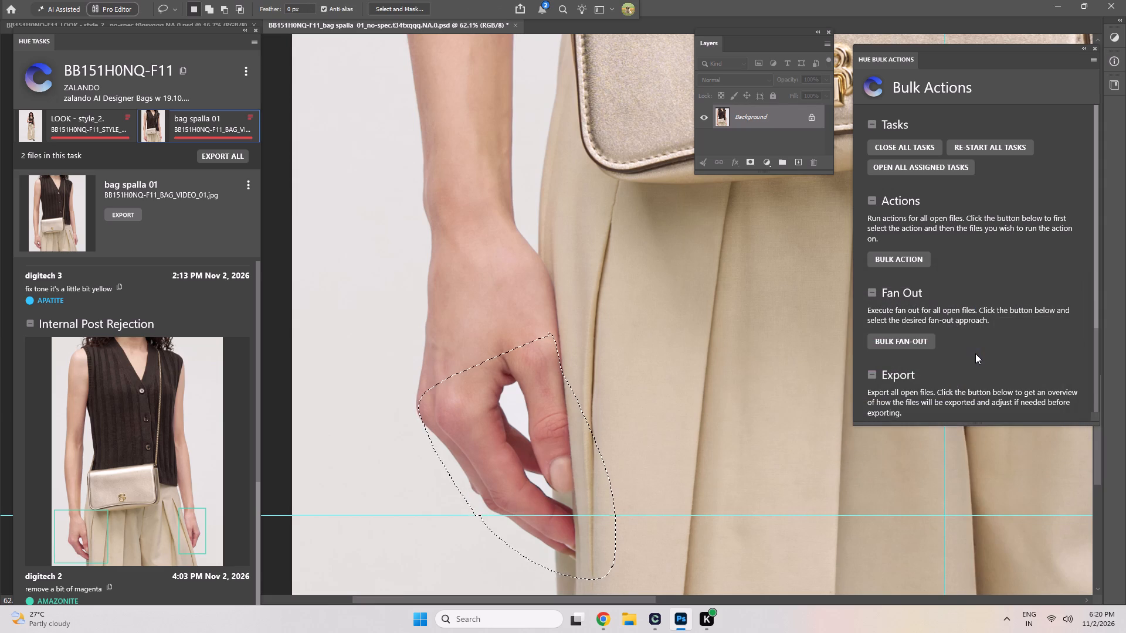
key(ctrl+d)
Lasso the model's left-hand fingers and knuckles, apply a Color Balance midtone shift of Magenta to Green +4, and deselect.
key(space)
key(space)
key(space)
key(space)
key(space)
key(space)
key(space)
key(space)
key(space)
key(space)
key(space)
key(space)
key(space)
key(space)
key(space)
key(space)
key(space)
key(space)
key(space)
key(space)
scroll(958, 292, down, 5)
scroll(880, 324, down, 5)
drag(744, 386, 579, 387)
scroll(790, 363, up, 9)
drag(781, 335, 688, 400)
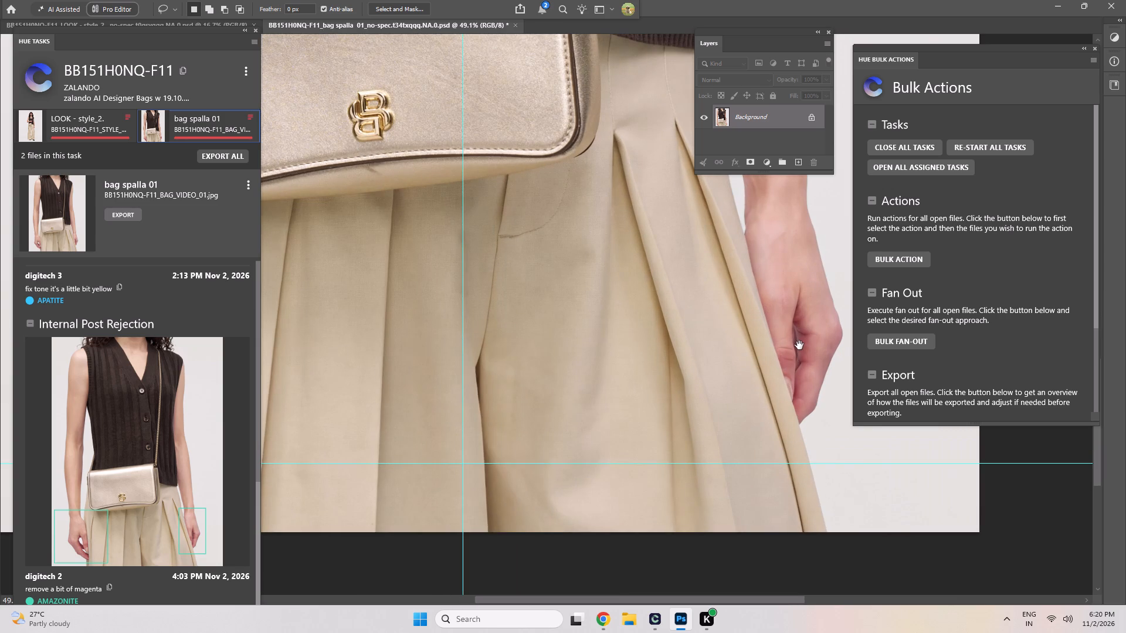
drag(646, 339, 772, 423)
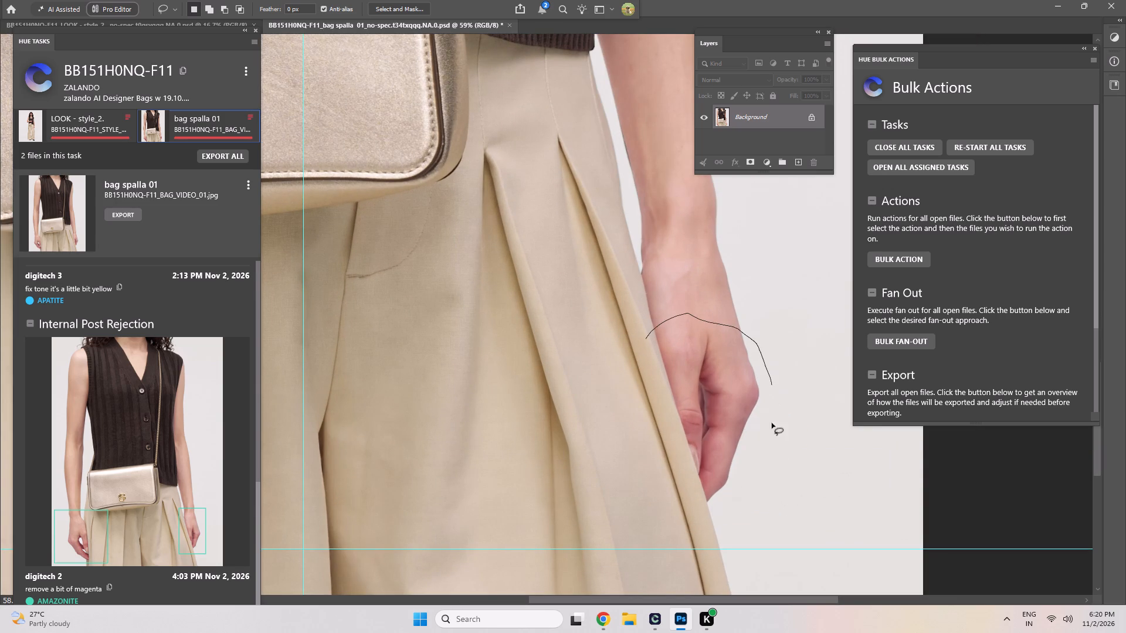
drag(772, 423, 645, 345)
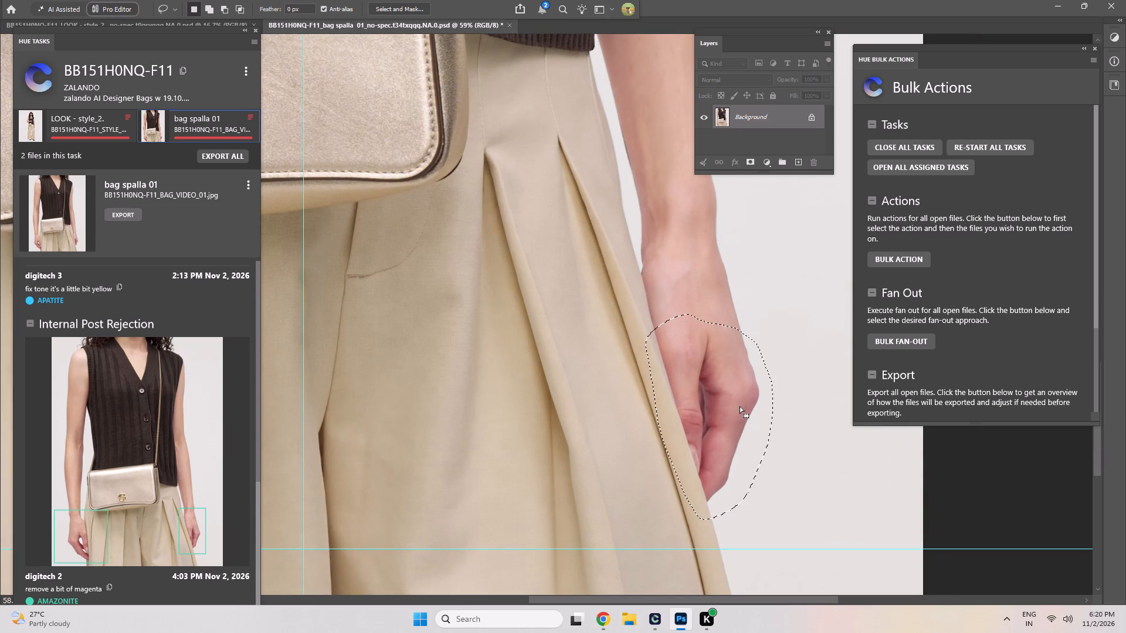
key(ctrl+b)
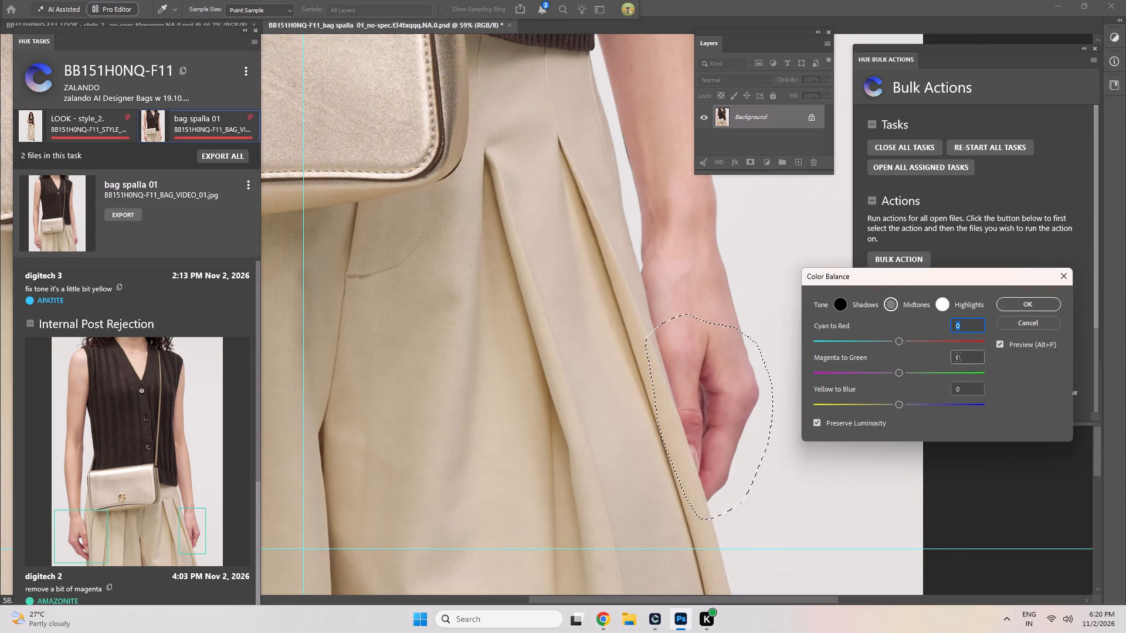
click(978, 359)
key(Up)
key(Up)
key(Up)
key(Up)
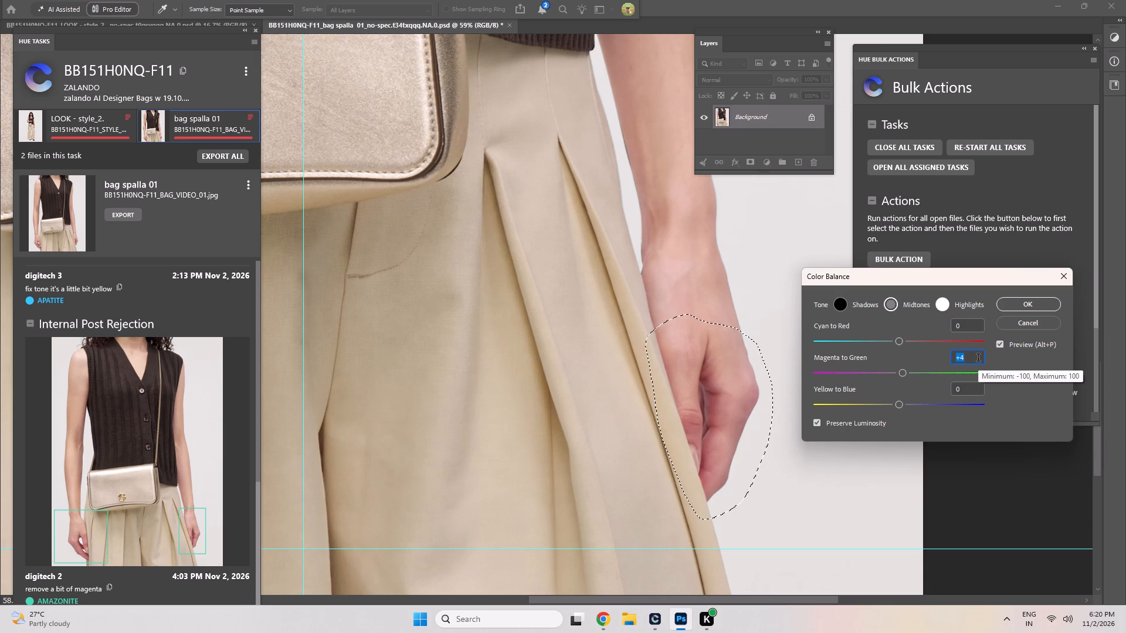
key(ctrl+d)
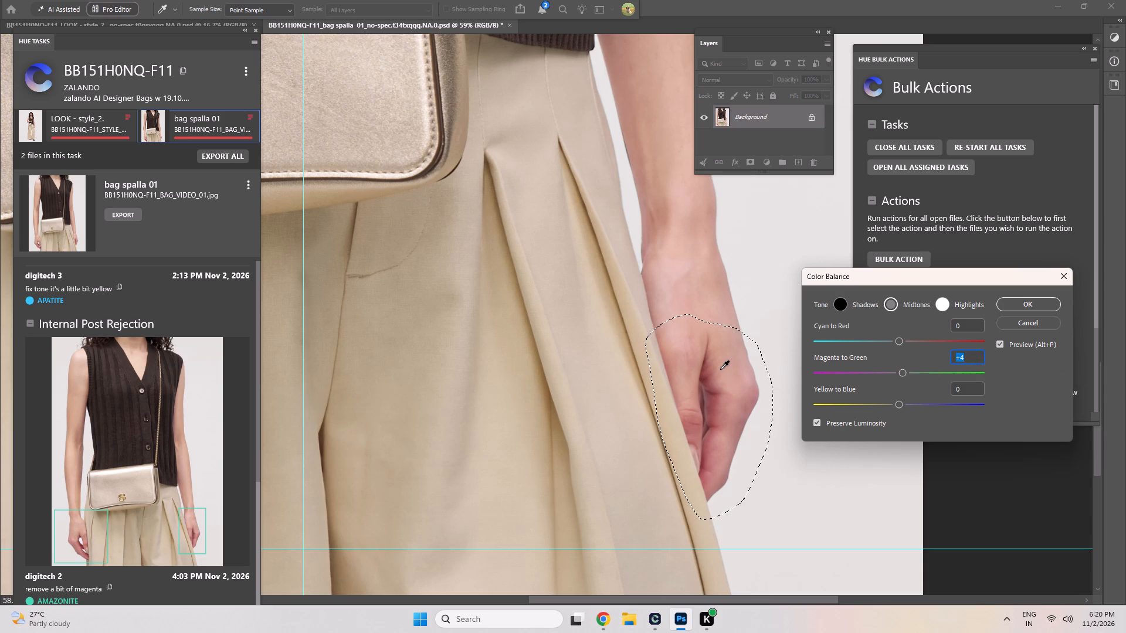
click(1043, 301)
key(ctrl+d)
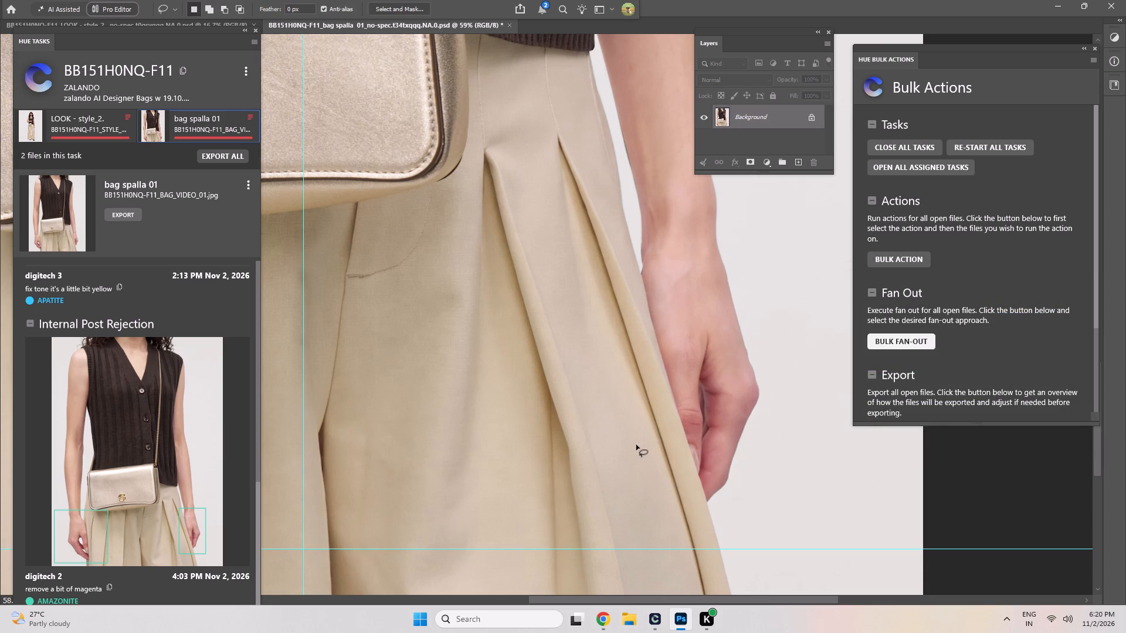
Lasso the left hand's inner finger area beside the thumb, apply a Color Balance midtone shift of Magenta to Green +5, and deselect.
scroll(497, 389, down, 10)
key(space)
key(space)
key(space)
key(space)
key(space)
key(space)
key(space)
key(space)
key(space)
key(space)
key(space)
key(space)
key(space)
key(space)
key(space)
key(space)
key(space)
key(space)
key(space)
key(space)
drag(550, 423, 686, 424)
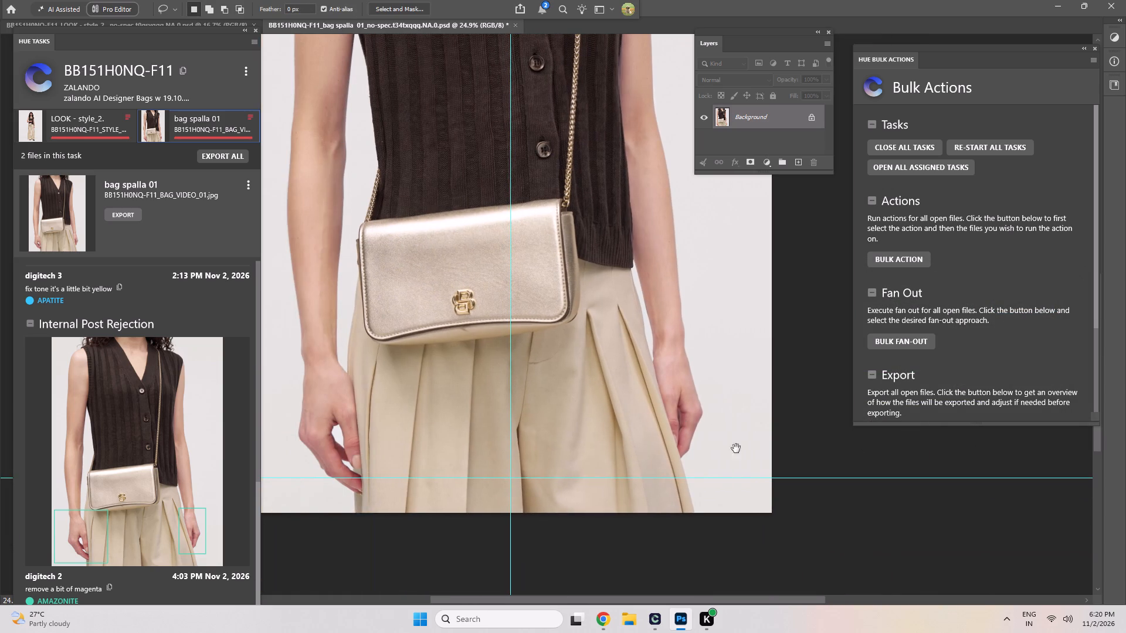
scroll(286, 344, down, 4)
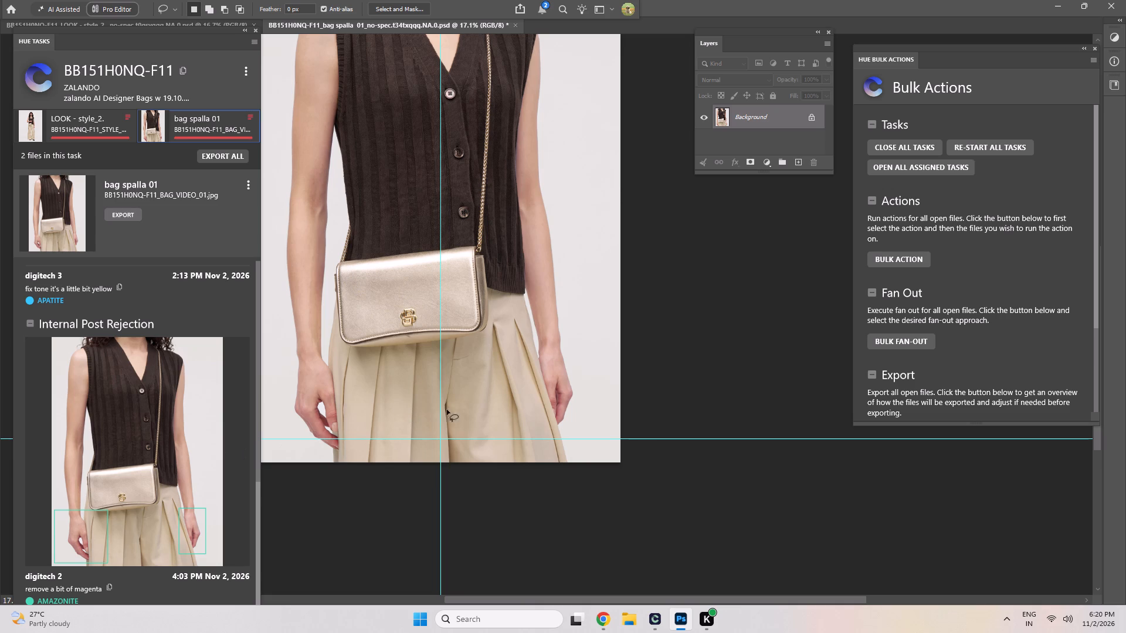
scroll(537, 399, up, 20)
scroll(537, 399, up, 2)
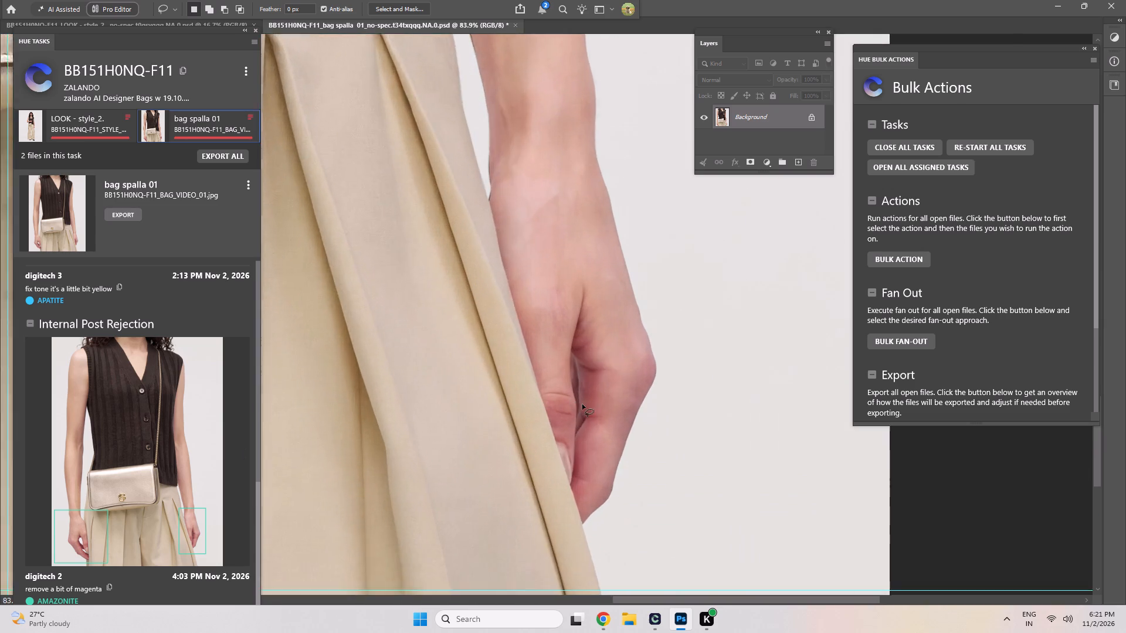
scroll(602, 394, up, 1)
click(571, 281)
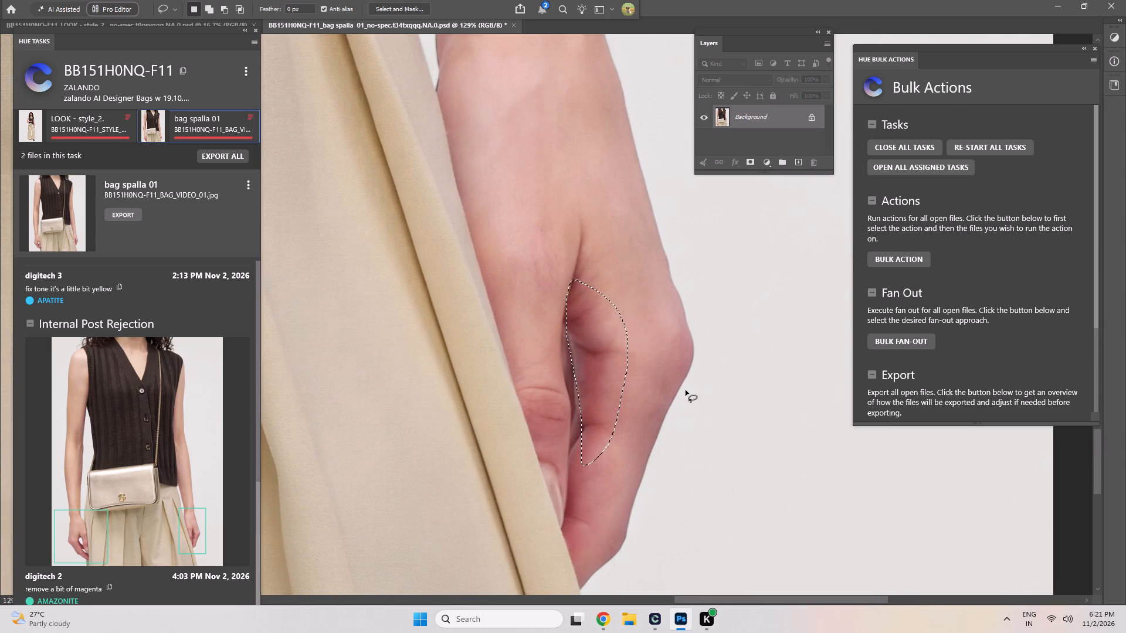
key(ctrl+b)
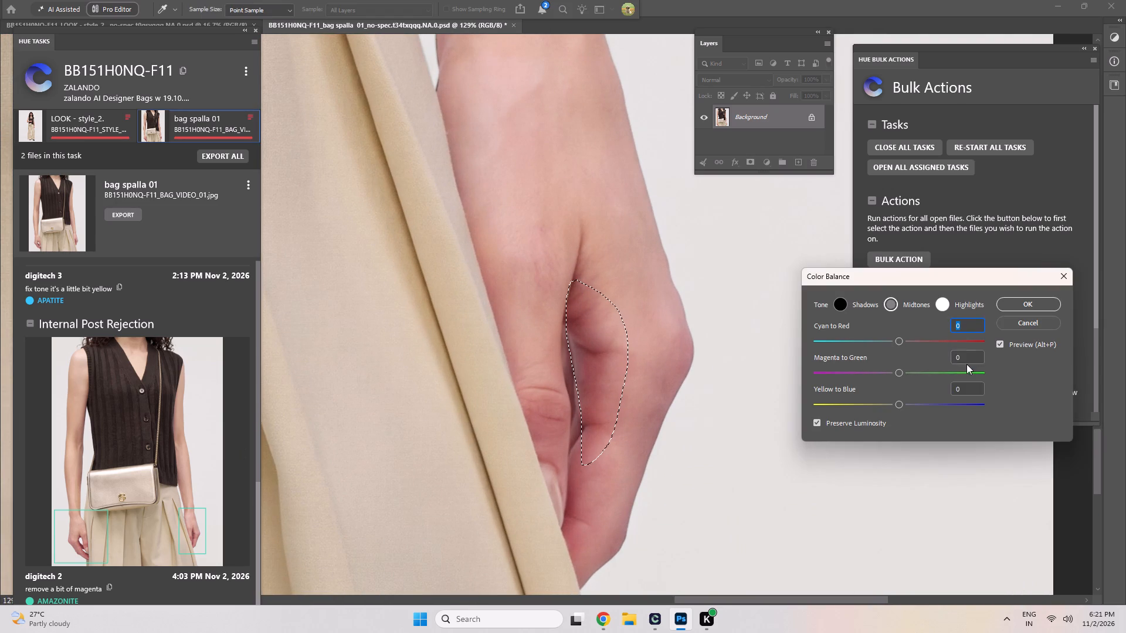
click(966, 359)
key(Up)
key(Up)
key(Up)
key(Up)
key(Up)
key(Down)
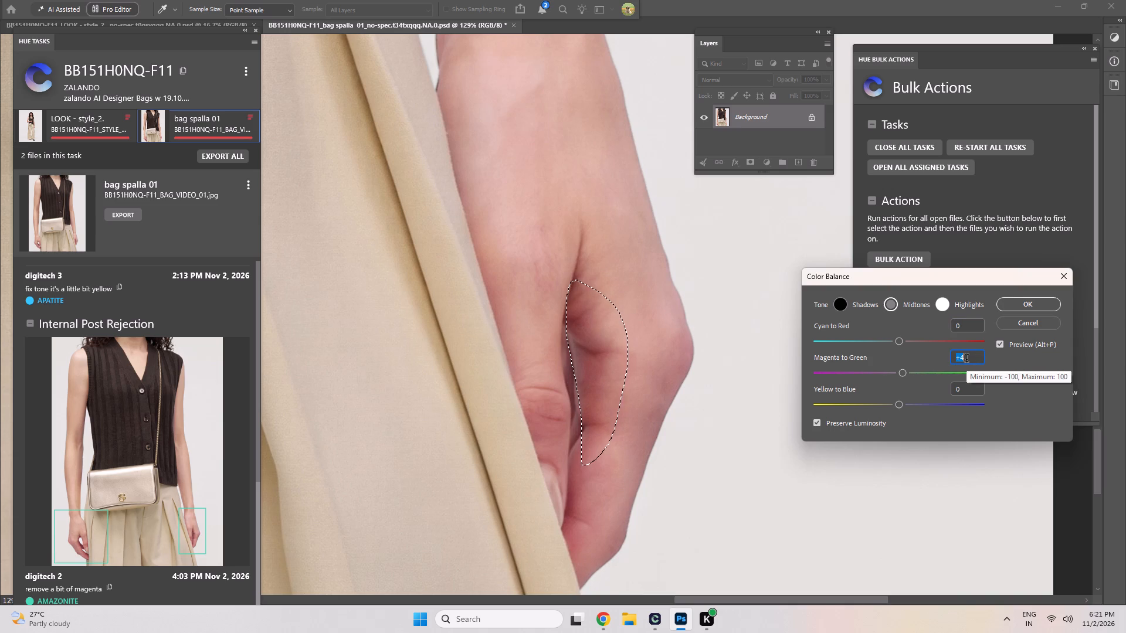
key(Up)
key(Return)
key(ctrl+d)
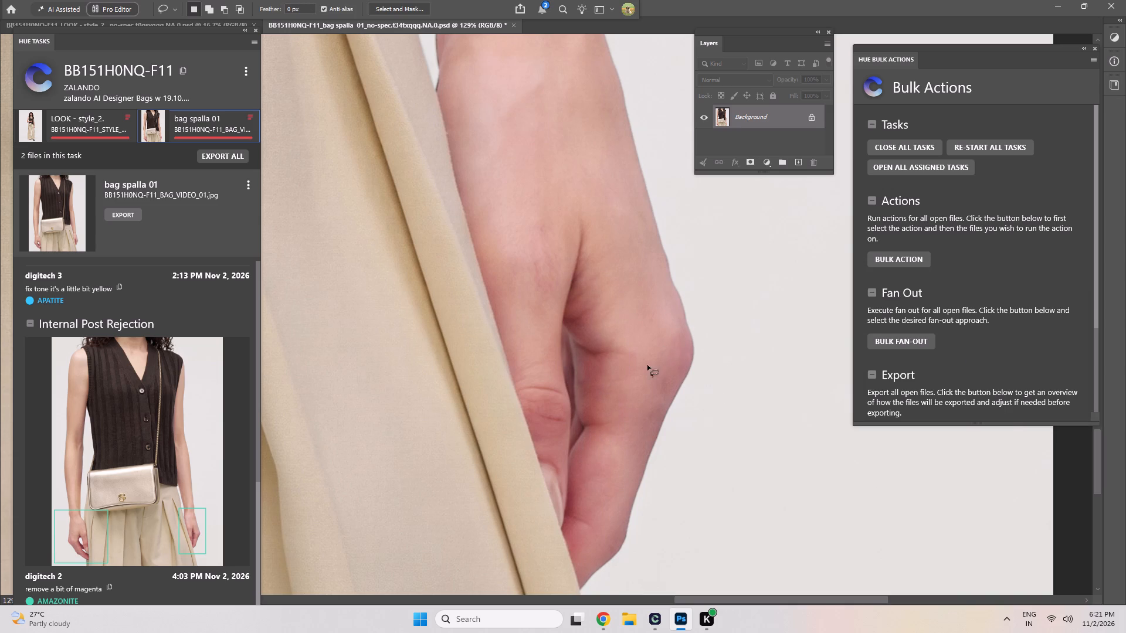
Lasso the lower finger section of the left hand, apply a Color Balance midtone shift of Magenta to Green +3, and deselect.
drag(591, 404, 573, 537)
drag(573, 537, 598, 399)
key(ctrl+b)
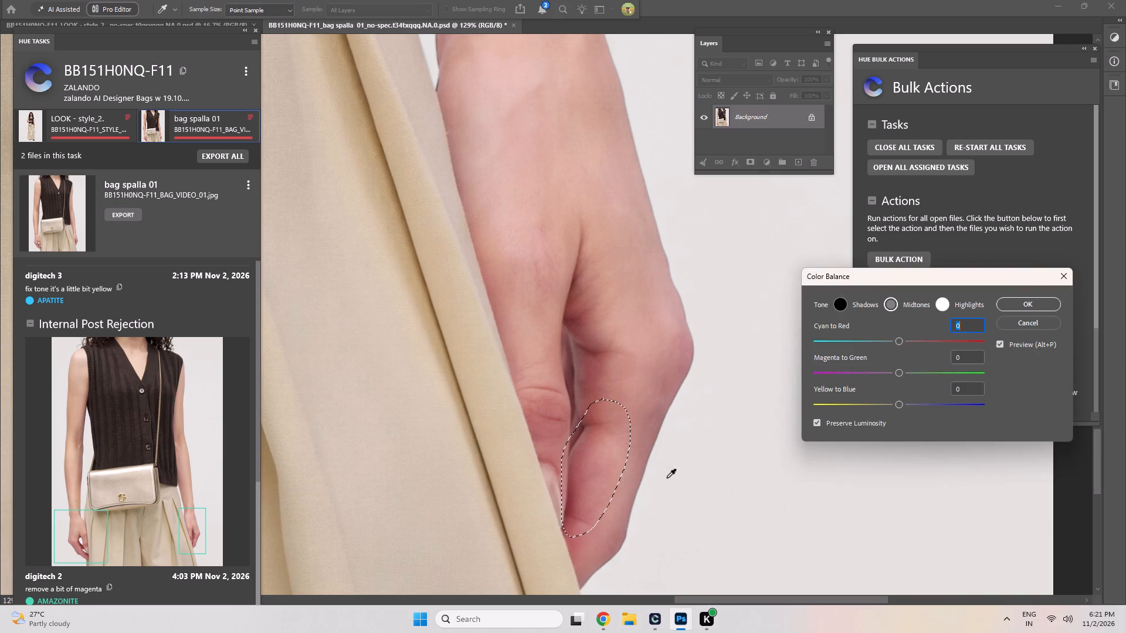
click(969, 362)
key(Up)
key(Up)
key(Up)
key(Up)
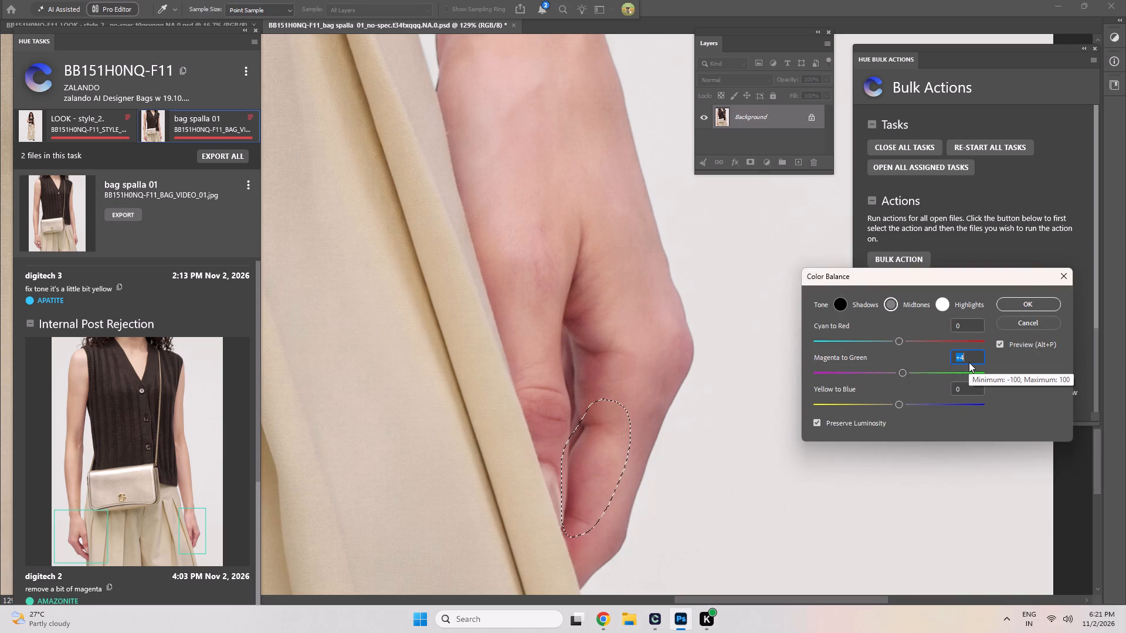
key(Down)
key(Return)
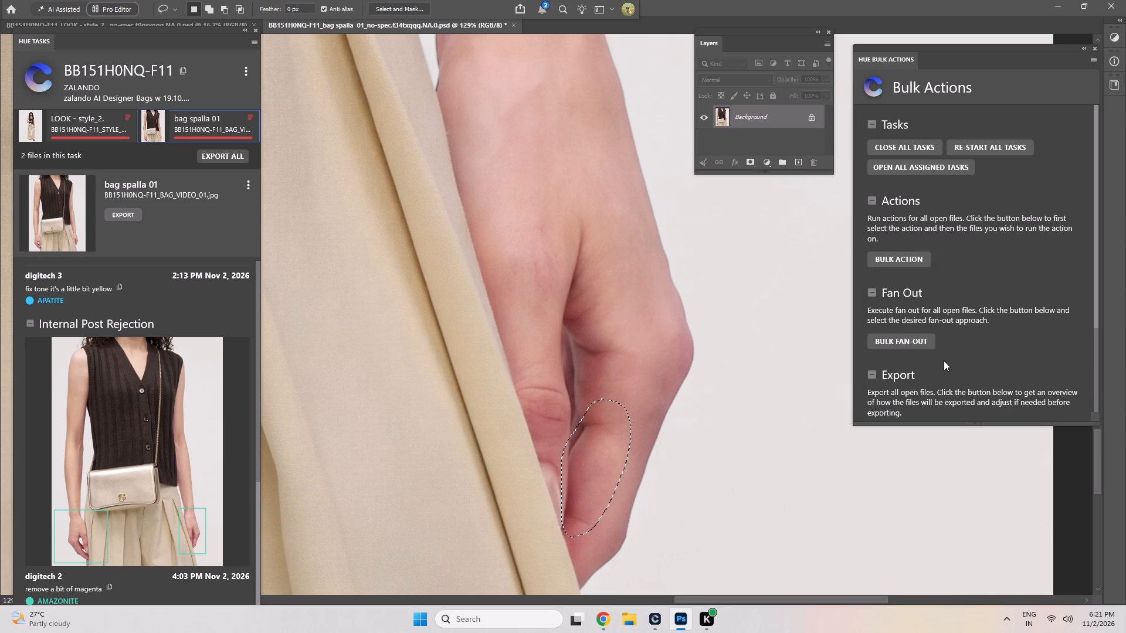
key(ctrl+d)
Lasso the inner area between thumb and fingers of the model's right hand, apply Color Balance midtones Magenta to Green +5, and deselect.
scroll(665, 381, down, 10)
key(space)
key(space)
key(space)
key(space)
key(space)
key(space)
key(space)
key(space)
key(space)
key(space)
key(space)
key(space)
key(space)
key(space)
key(space)
key(space)
key(space)
key(space)
key(space)
key(space)
drag(407, 411, 503, 406)
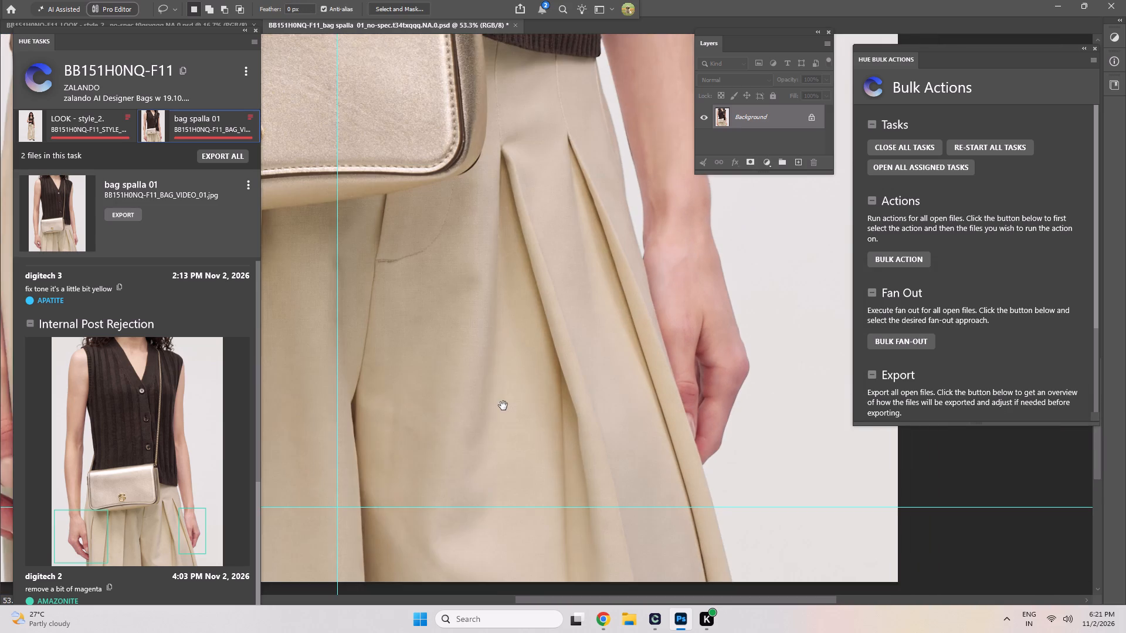
drag(503, 406, 741, 372)
drag(383, 437, 673, 408)
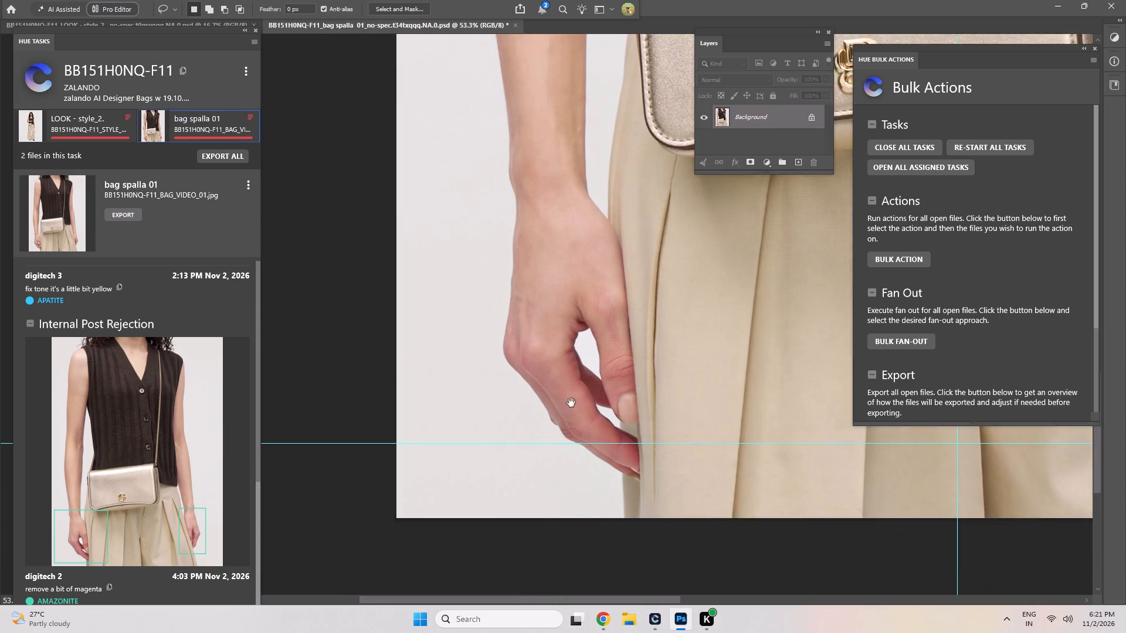
drag(571, 403, 571, 423)
scroll(654, 387, up, 8)
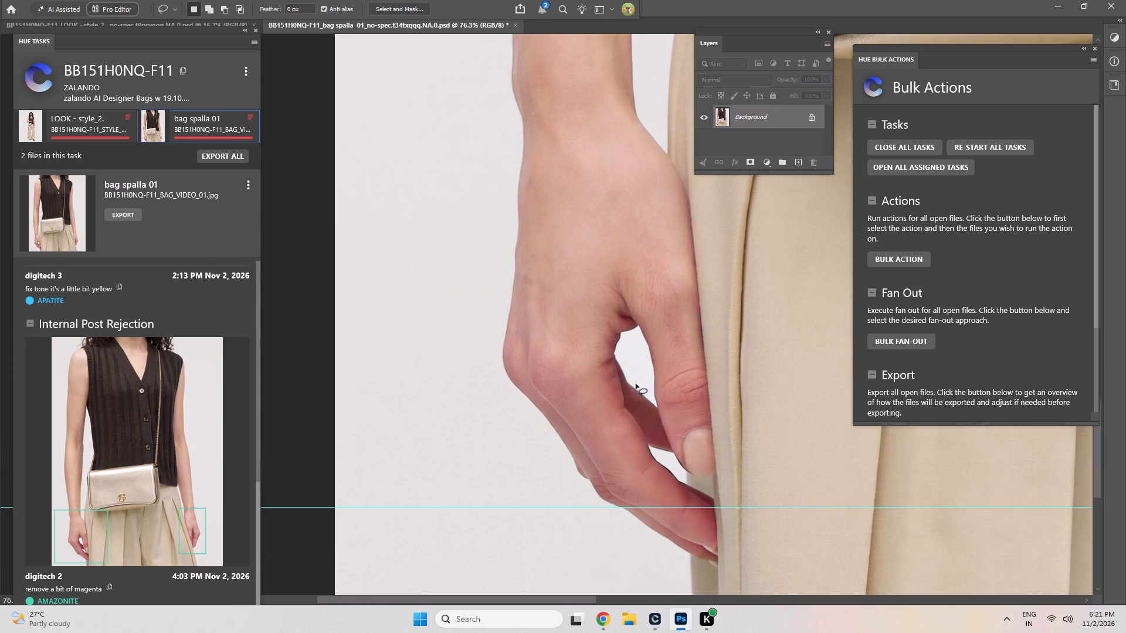
drag(594, 334, 739, 480)
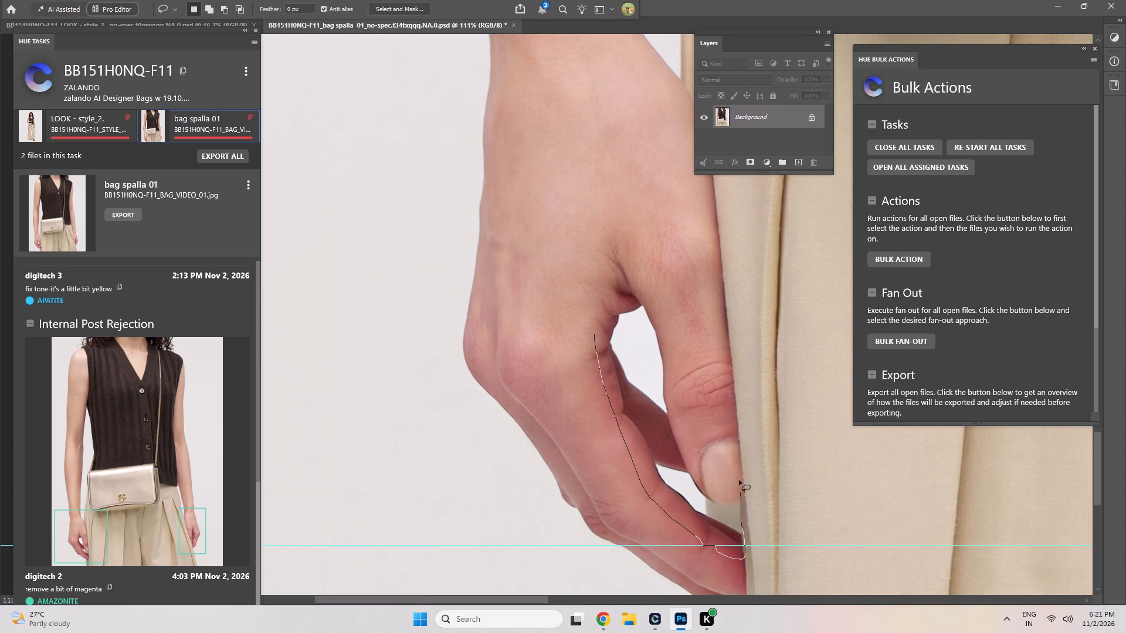
drag(739, 480, 602, 386)
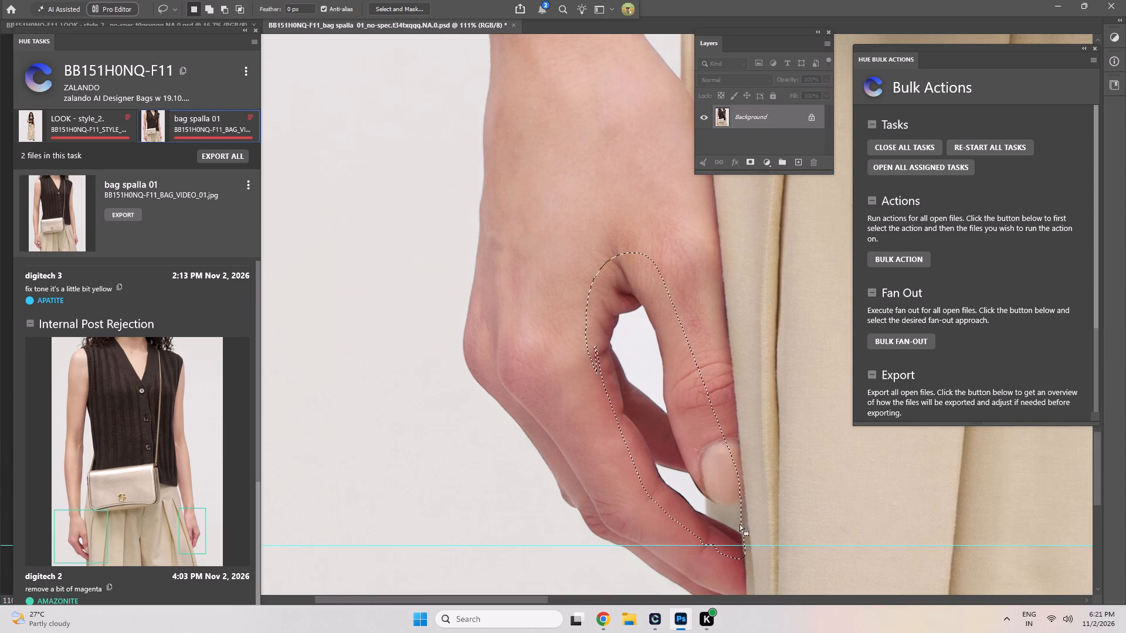
key(ctrl+b)
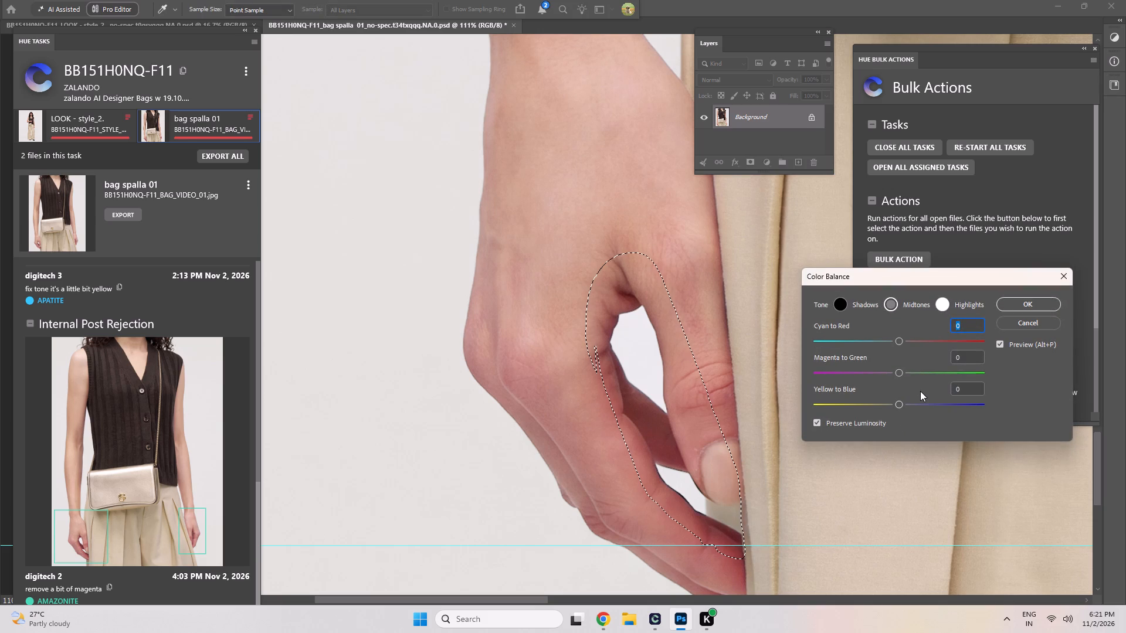
click(964, 358)
key(Up)
key(Up)
key(Up)
key(Up)
key(Up)
key(Up)
key(Down)
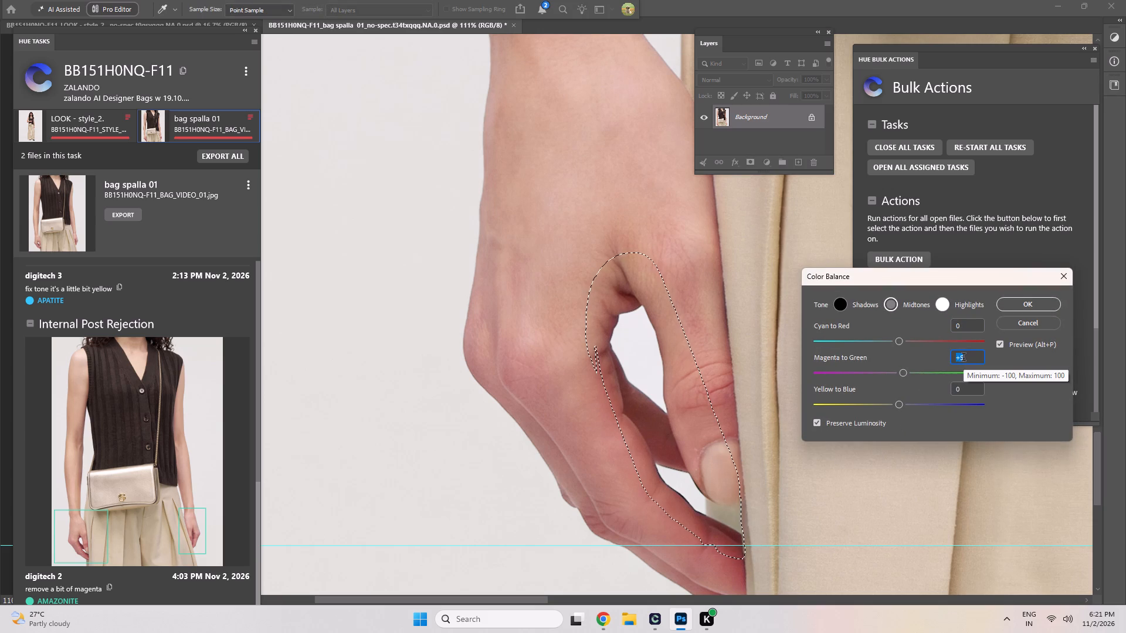
key(Return)
key(ctrl+d)
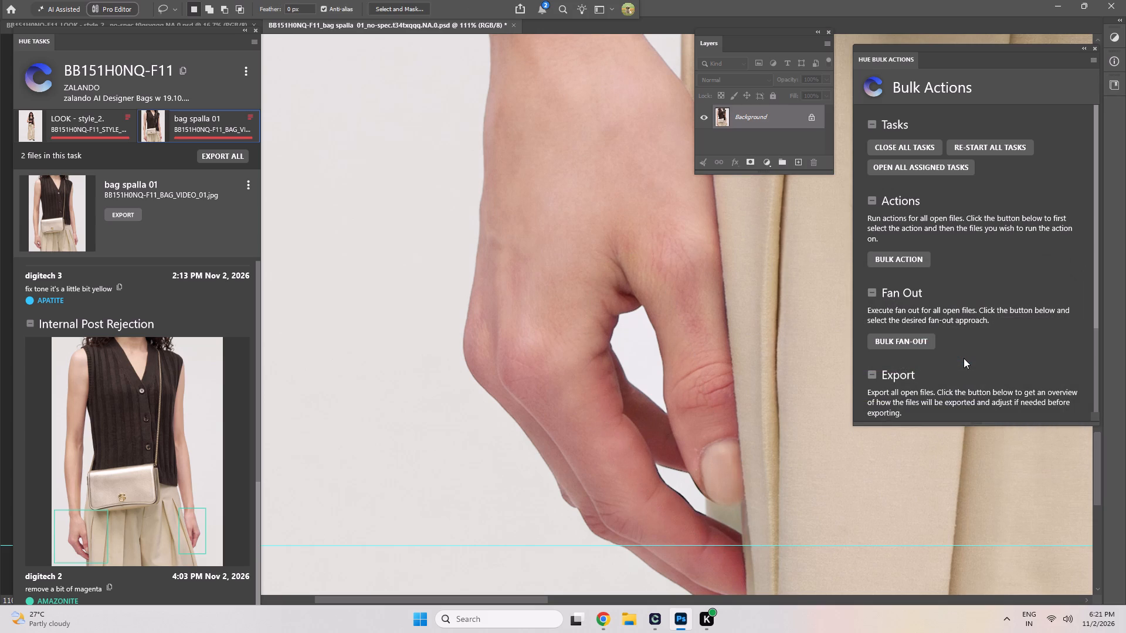
Examine the corrected right hand and the surrounding bag spalla 01 image for remaining magenta.
scroll(934, 377, down, 6)
key(space)
key(space)
key(space)
key(space)
key(space)
key(space)
key(space)
key(space)
key(space)
key(space)
key(space)
key(space)
key(space)
key(space)
key(space)
key(space)
key(space)
key(space)
key(space)
key(space)
scroll(830, 412, down, 5)
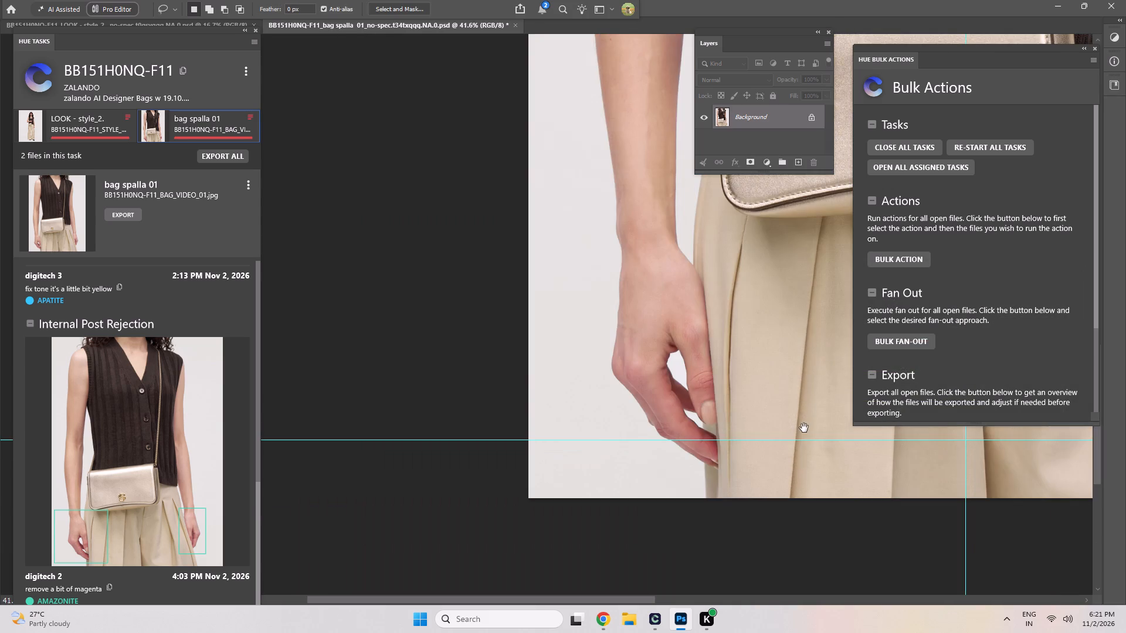
scroll(727, 423, down, 4)
drag(778, 393, 540, 343)
scroll(638, 333, down, 4)
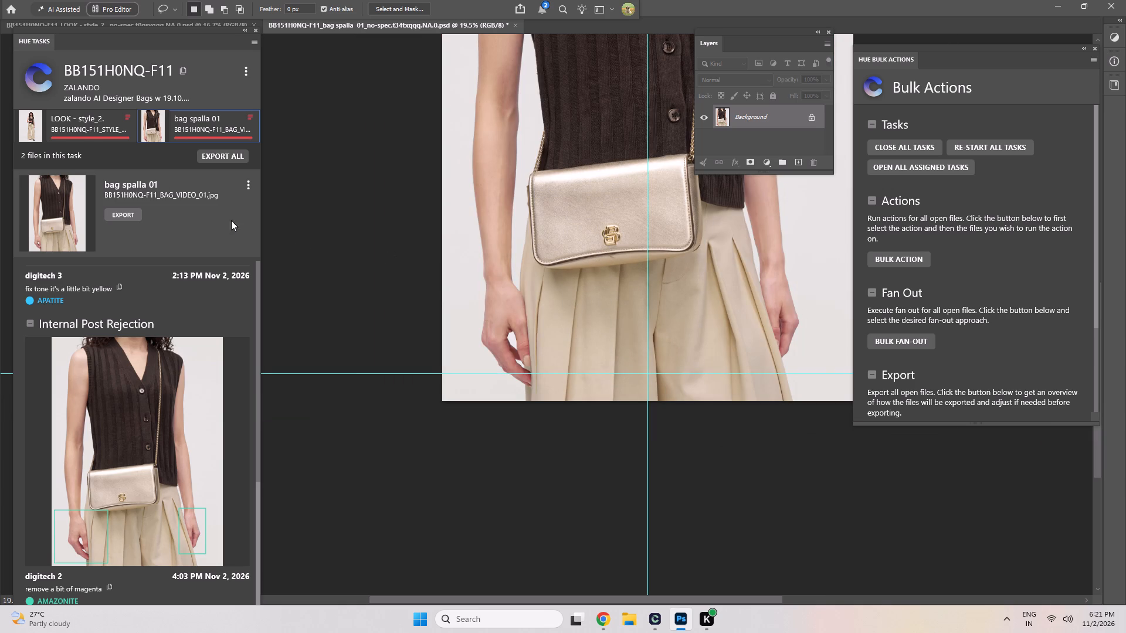
Switch to the LOOK - style_2 image and spot-heal marks on the gold bag's front flap with the Content-Aware Spot Healing Brush.
click(100, 128)
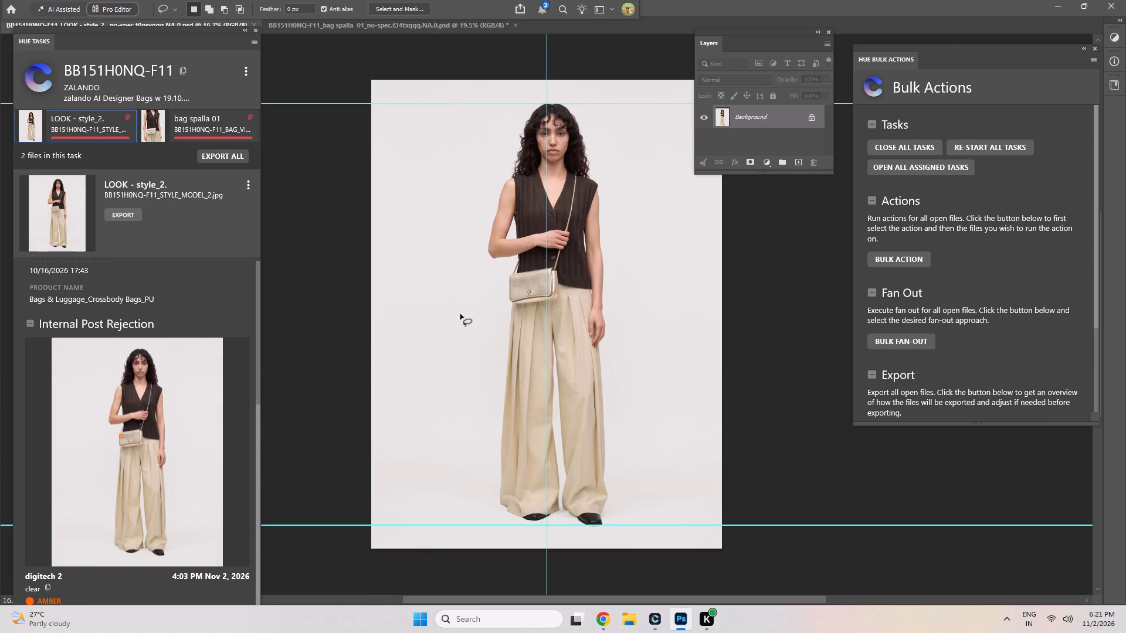
key(space)
key(space)
key(space)
key(space)
key(space)
key(space)
key(space)
key(space)
key(space)
key(space)
key(space)
key(space)
key(space)
key(space)
key(space)
key(space)
key(space)
key(space)
key(space)
key(space)
scroll(511, 314, up, 8)
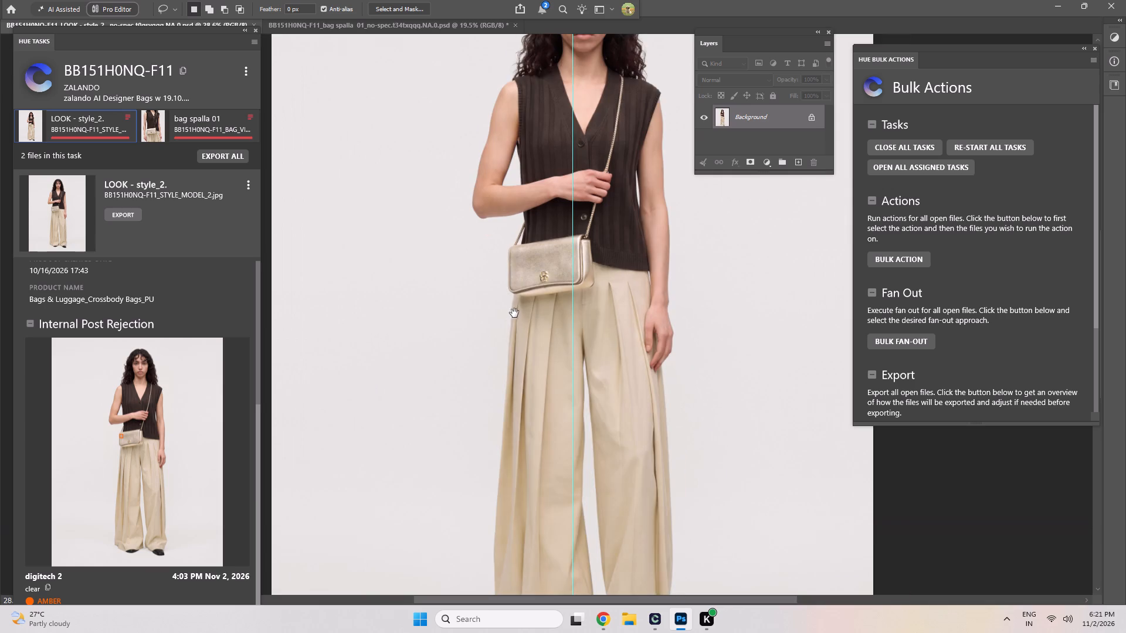
scroll(514, 313, up, 17)
drag(481, 124, 469, 409)
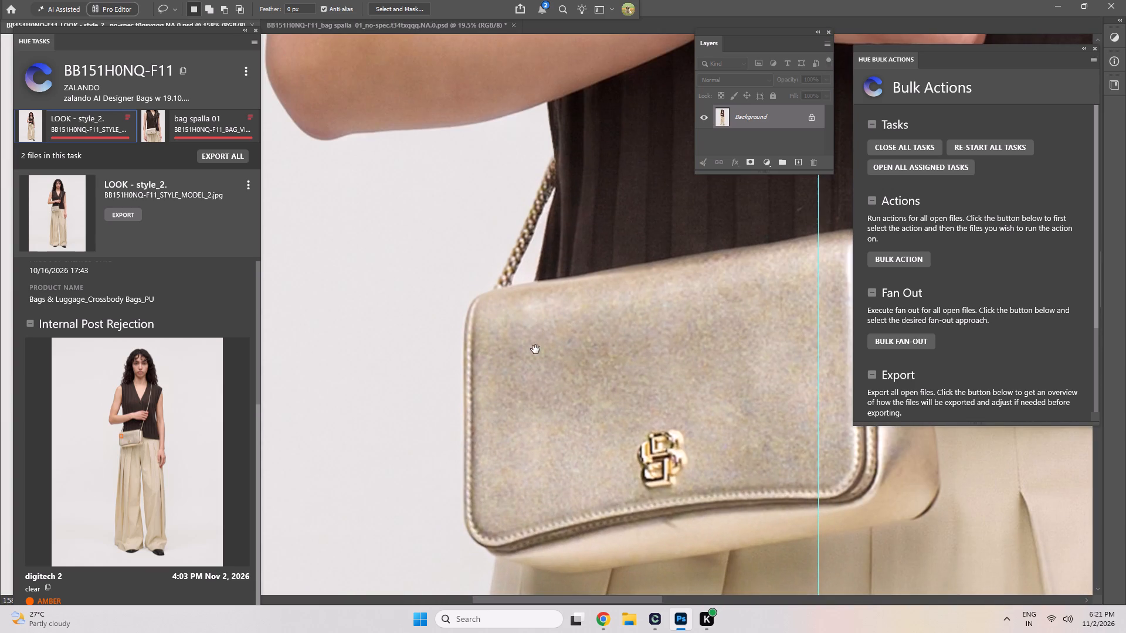
scroll(537, 348, up, 9)
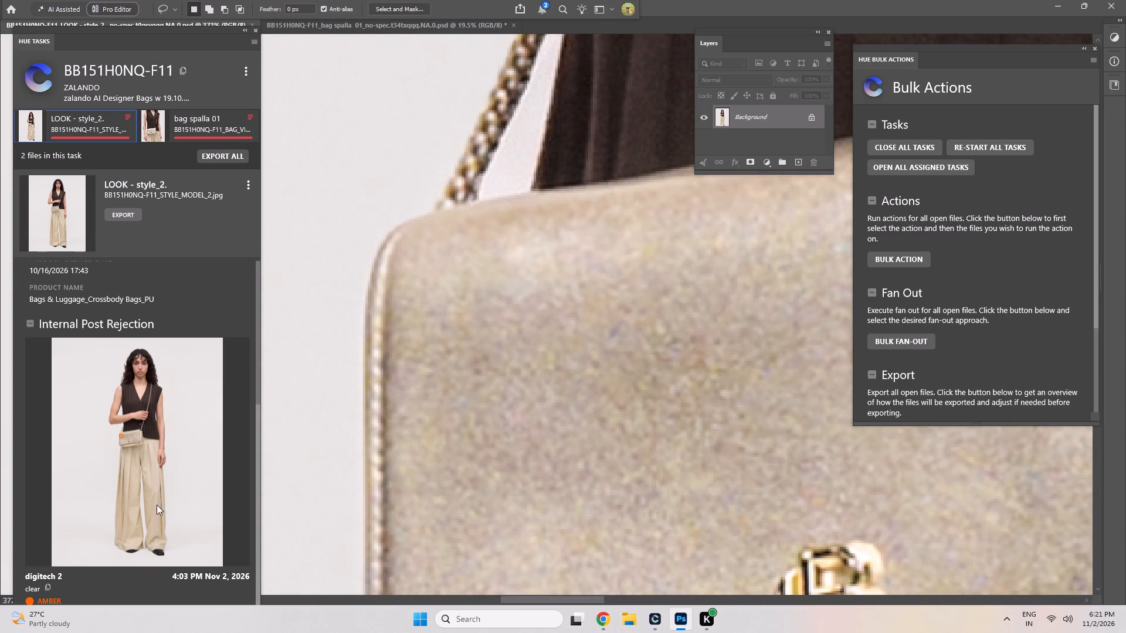
key(j)
click(481, 363)
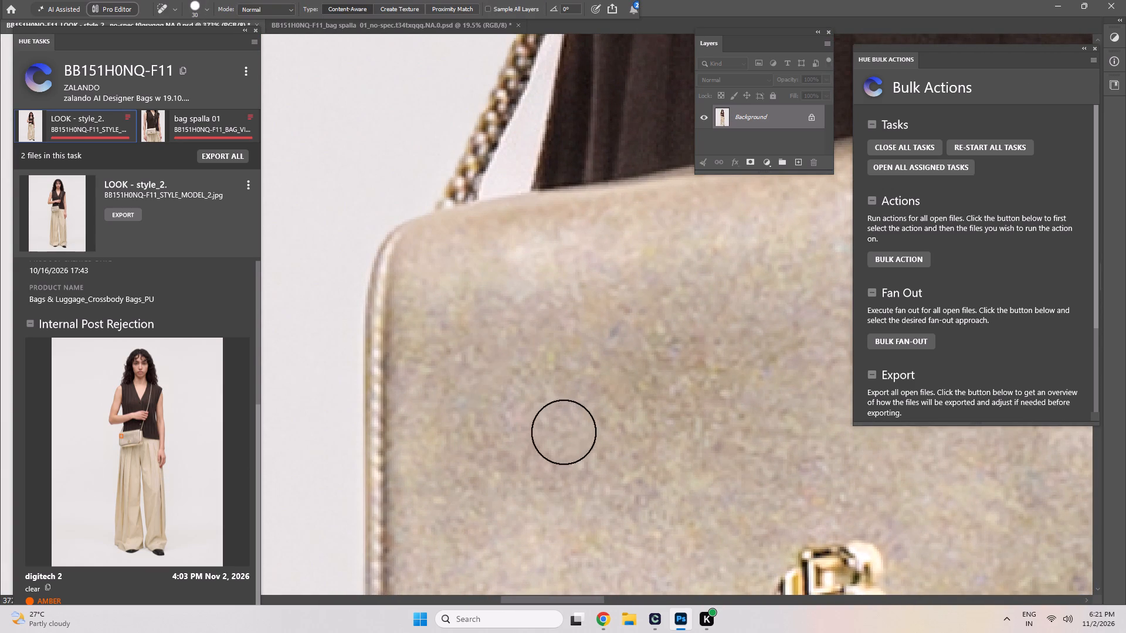
scroll(556, 437, down, 13)
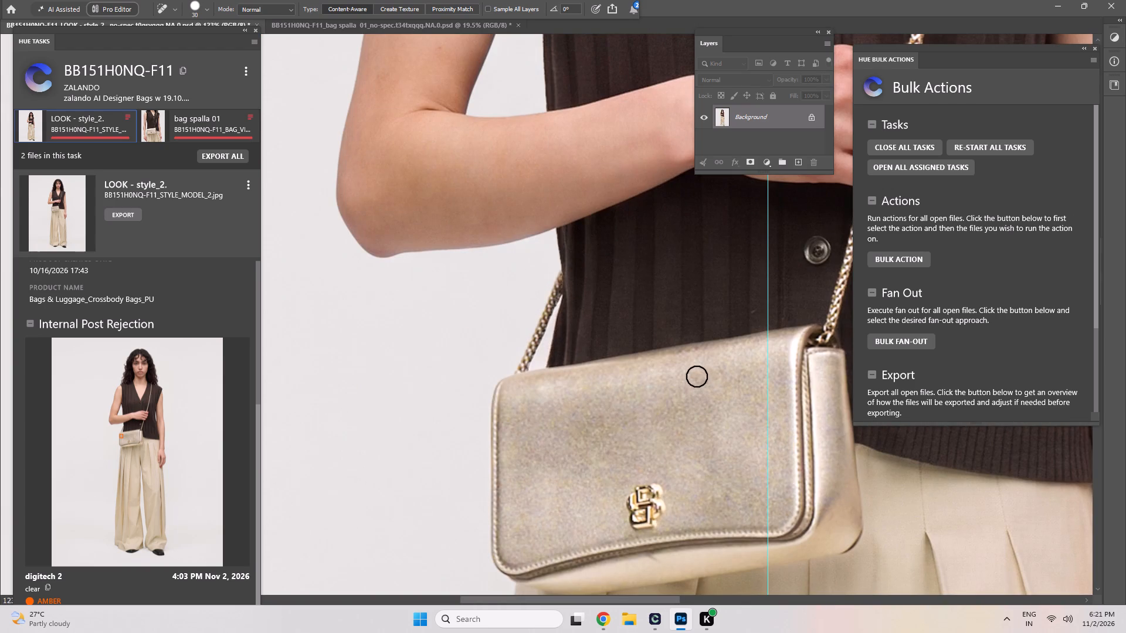
click(697, 376)
click(719, 373)
click(724, 496)
click(753, 508)
Compare the LOOK - style_2 and bag spalla 01 images at reduced zoom to check the overall retouch.
scroll(759, 500, down, 4)
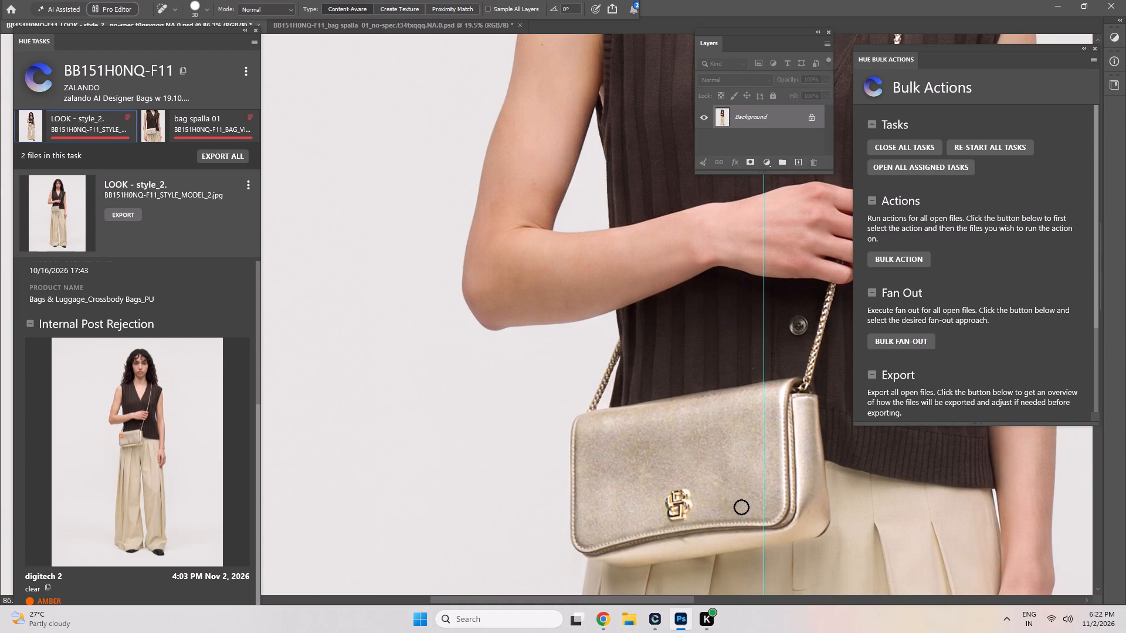
scroll(741, 507, down, 8)
key(space)
key(space)
key(space)
key(space)
key(space)
key(space)
key(space)
key(space)
key(space)
key(space)
key(space)
key(space)
key(space)
key(space)
key(space)
key(space)
key(space)
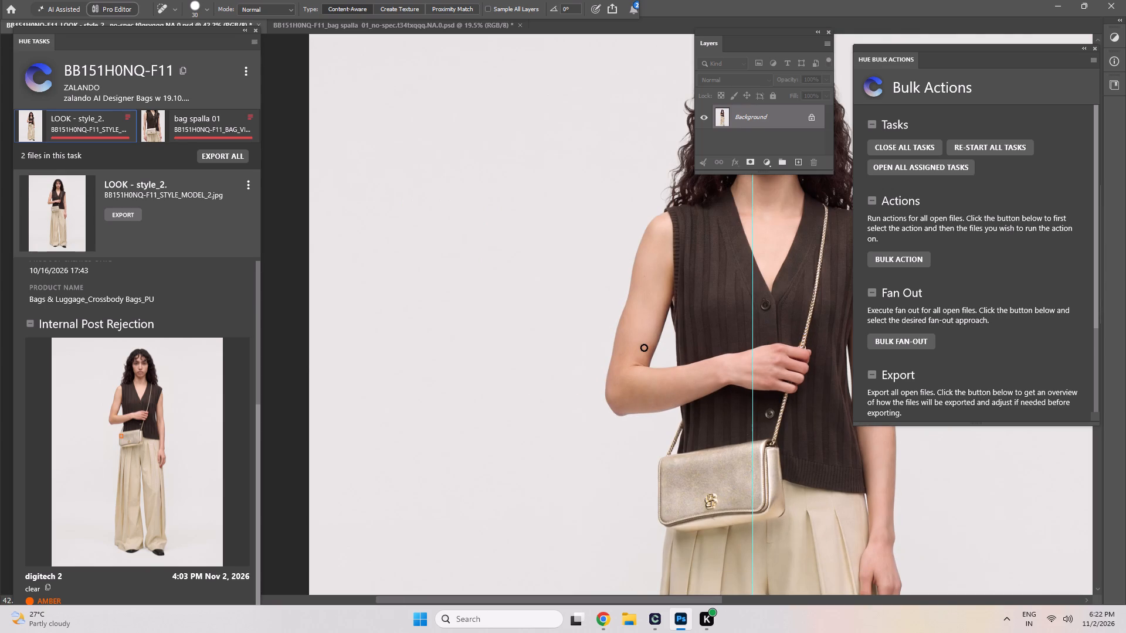
click(209, 139)
click(93, 139)
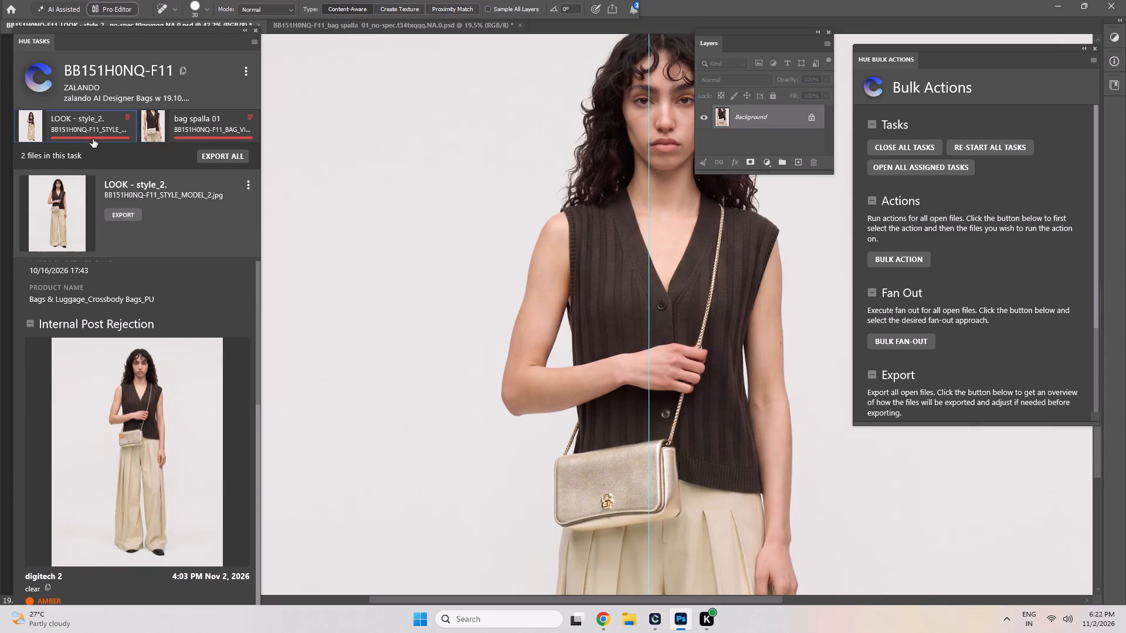
click(173, 125)
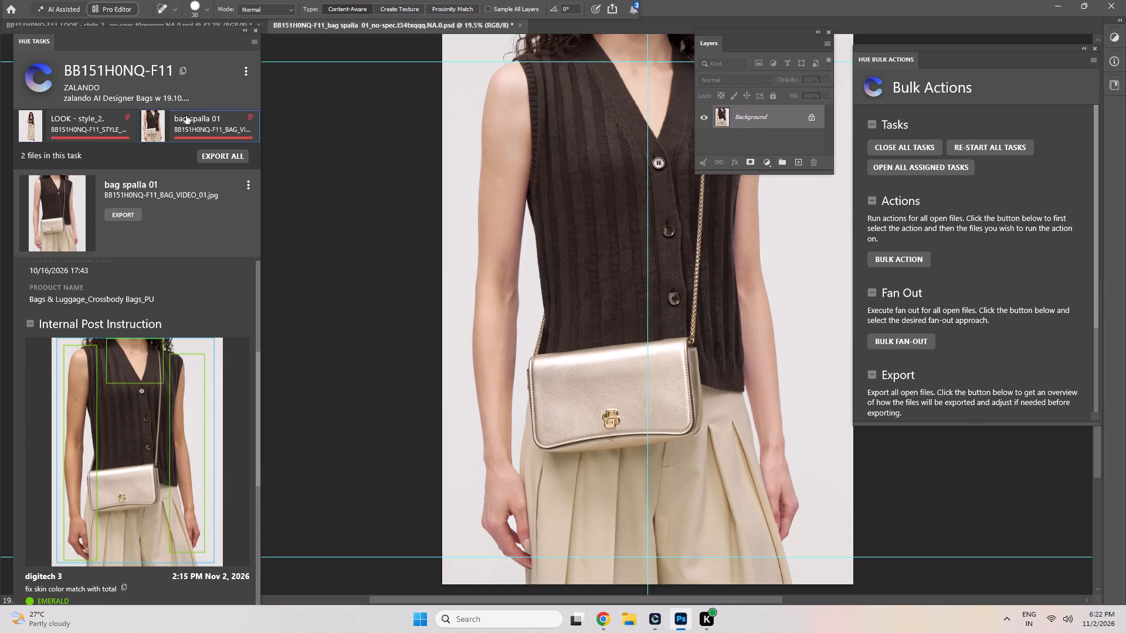
scroll(358, 117, down, 6)
scroll(426, 192, down, 5)
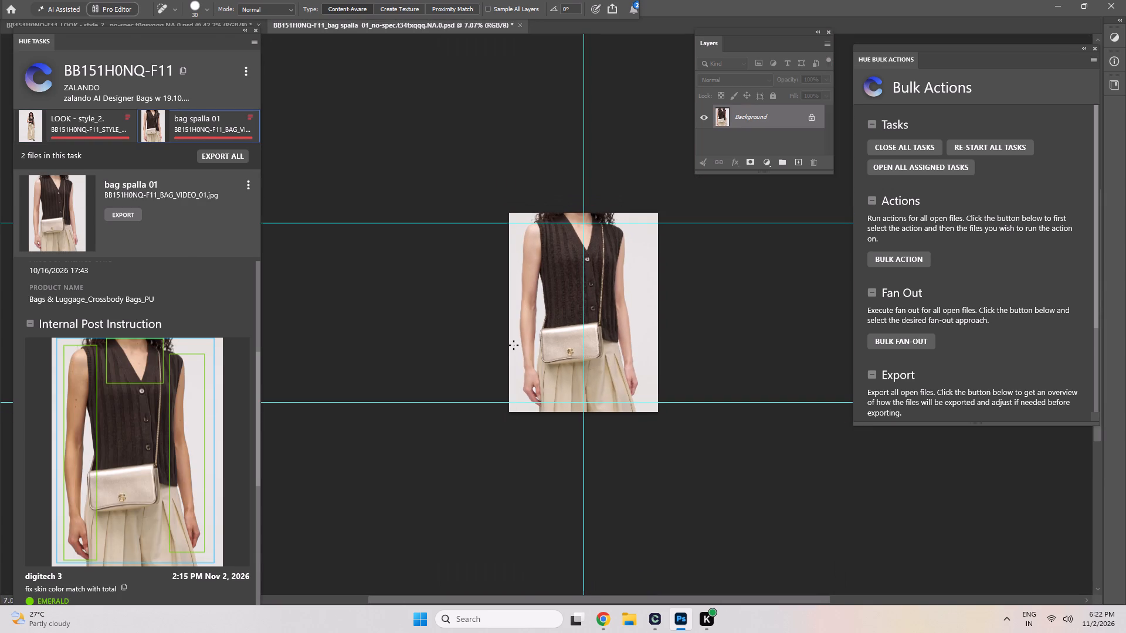
Export all files of task BB151H0NQ-F11 and upload them.
click(205, 162)
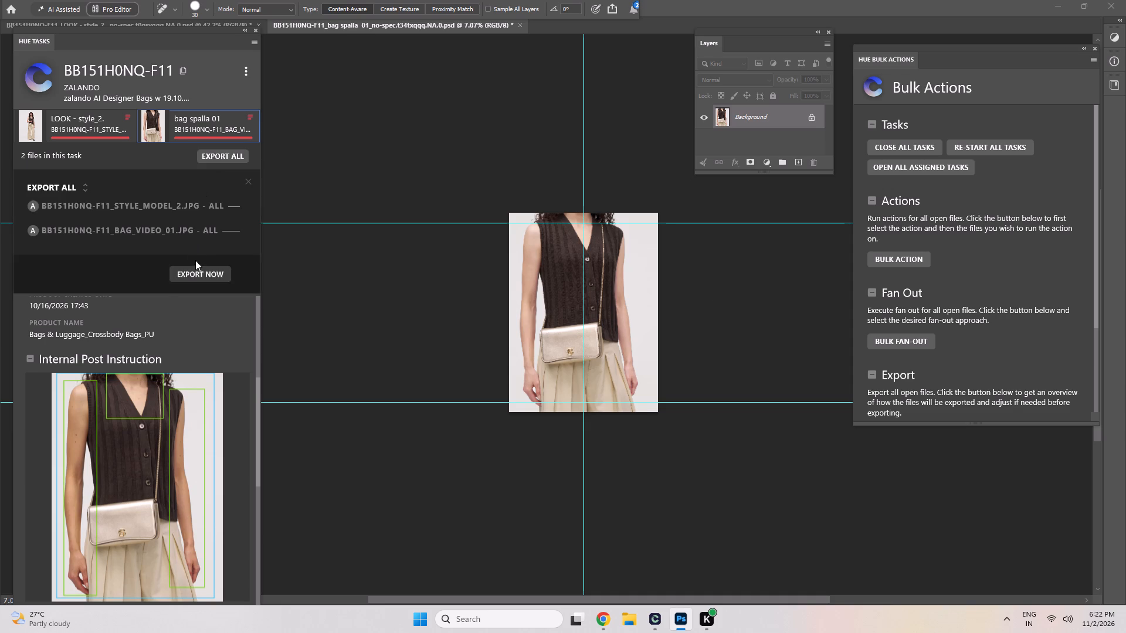
click(190, 273)
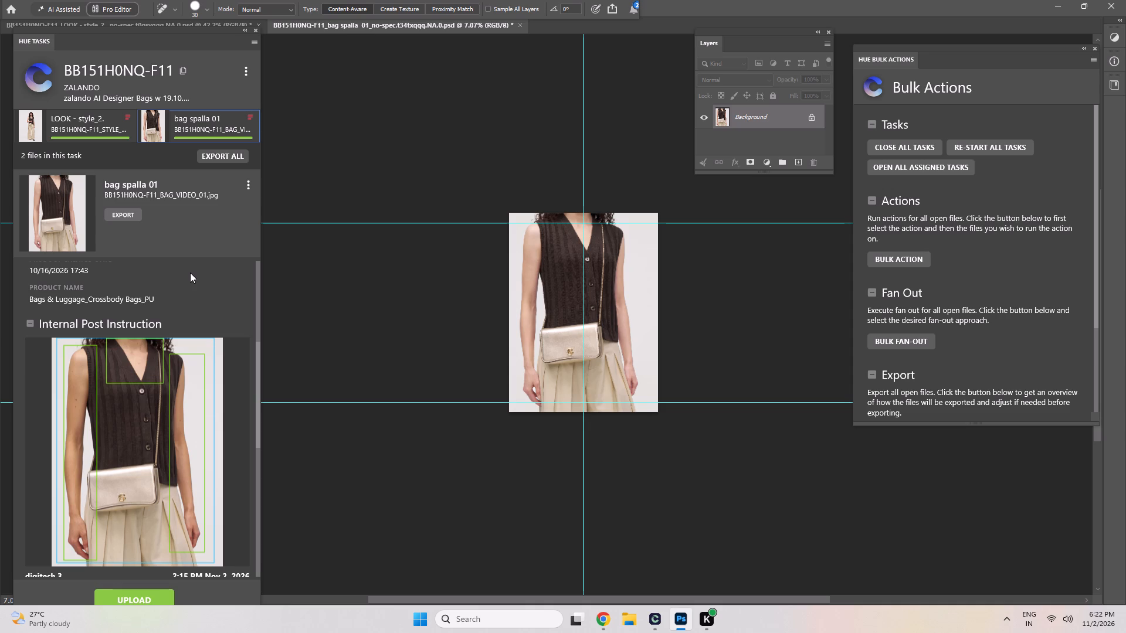
click(159, 598)
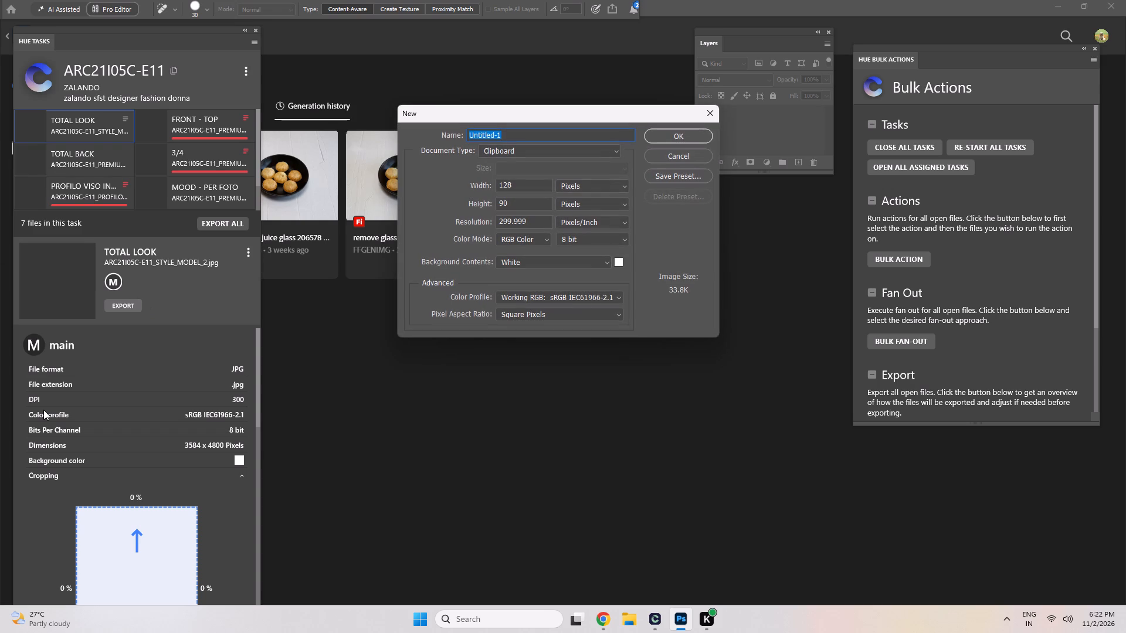
Dismiss both new-document dialogs without creating a document and close Photoshop.
click(703, 154)
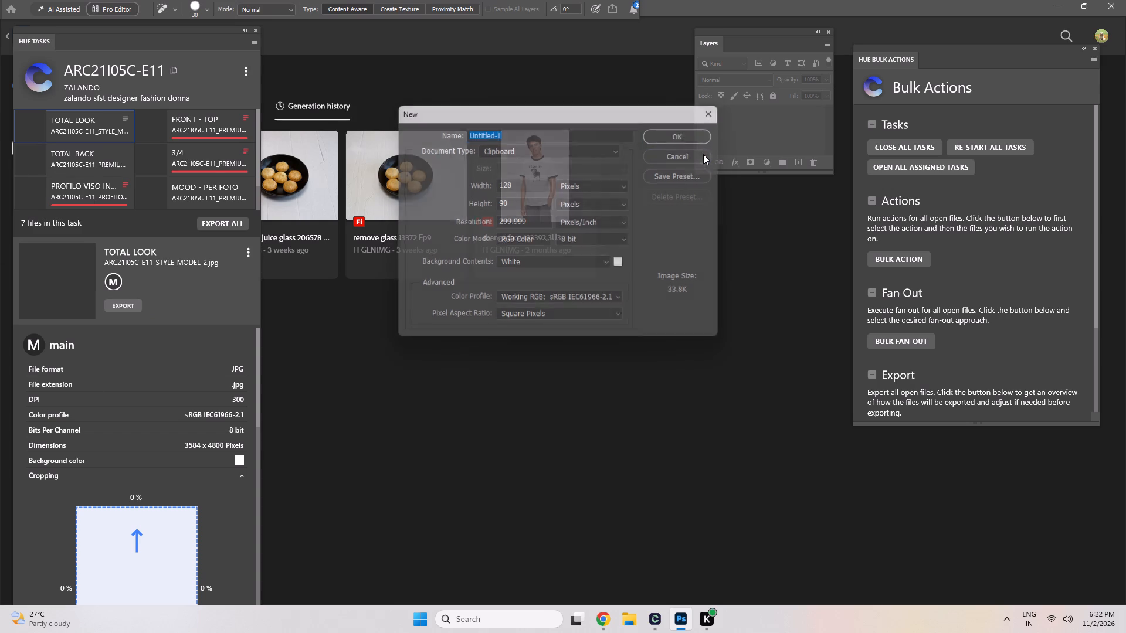
click(677, 154)
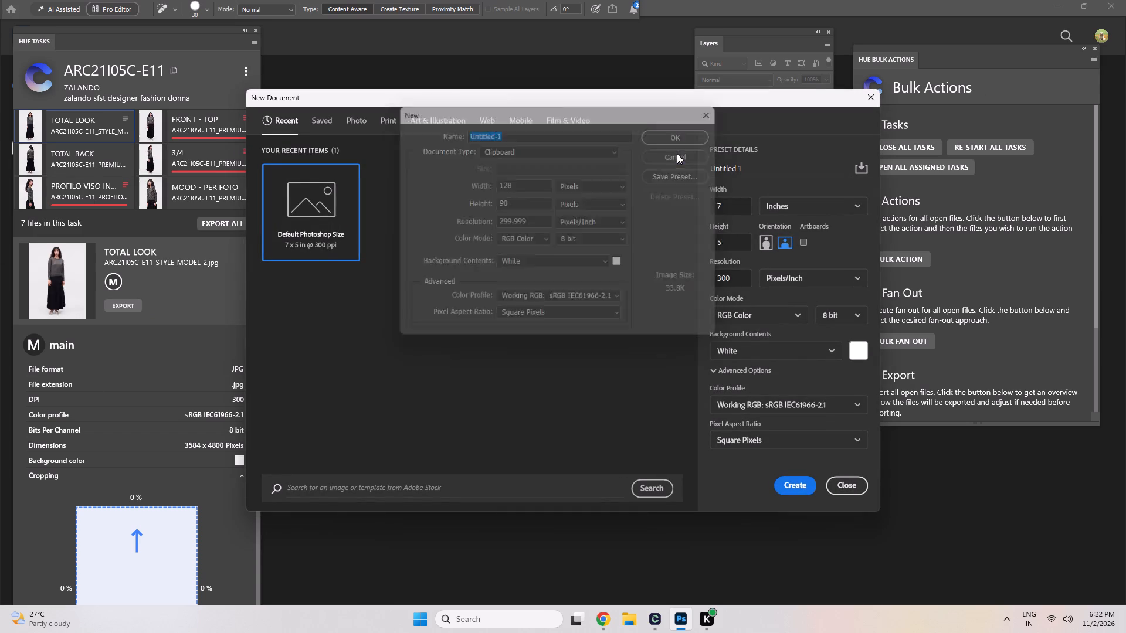
click(874, 103)
click(1121, 0)
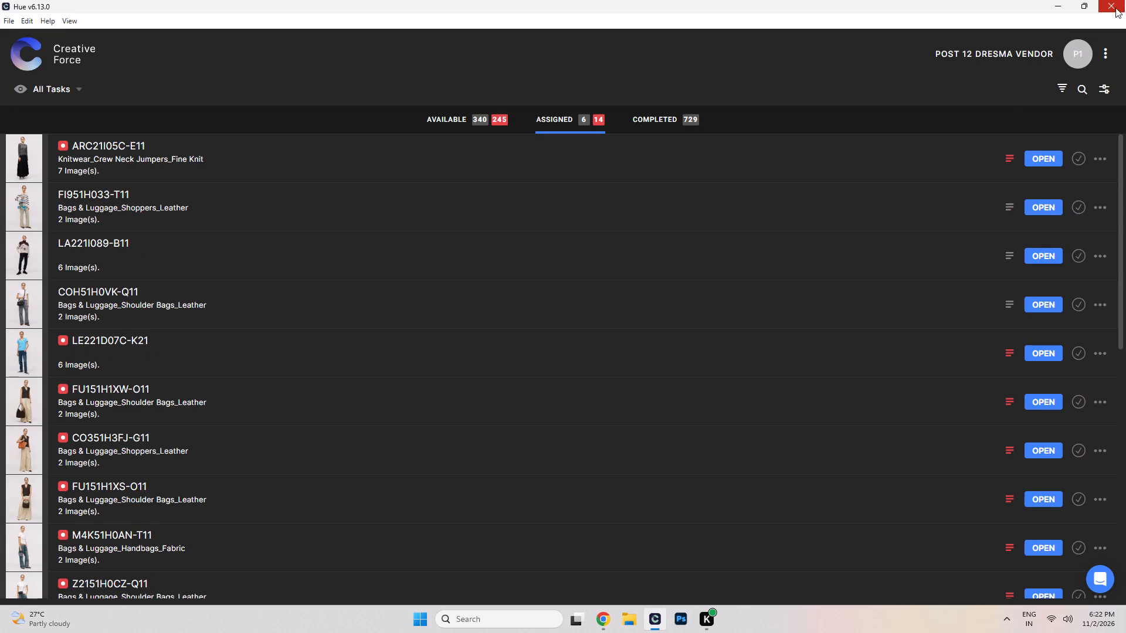
Look through the assigned tasks in Hue and open task FI951H033-T11.
scroll(202, 328, down, 16)
scroll(281, 454, up, 6)
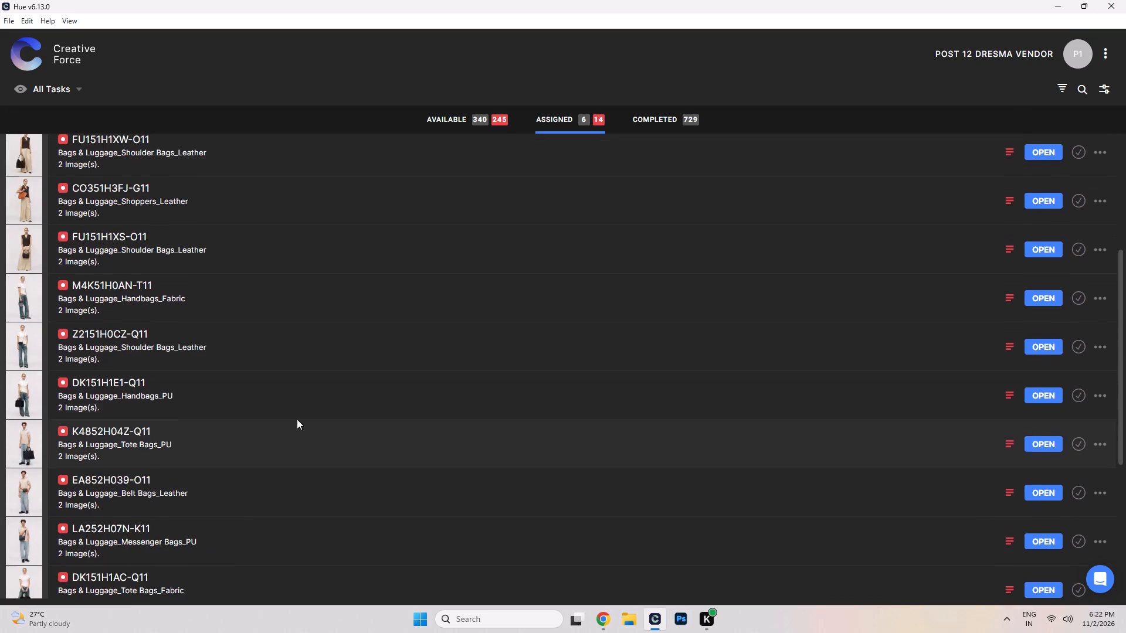
scroll(297, 419, up, 17)
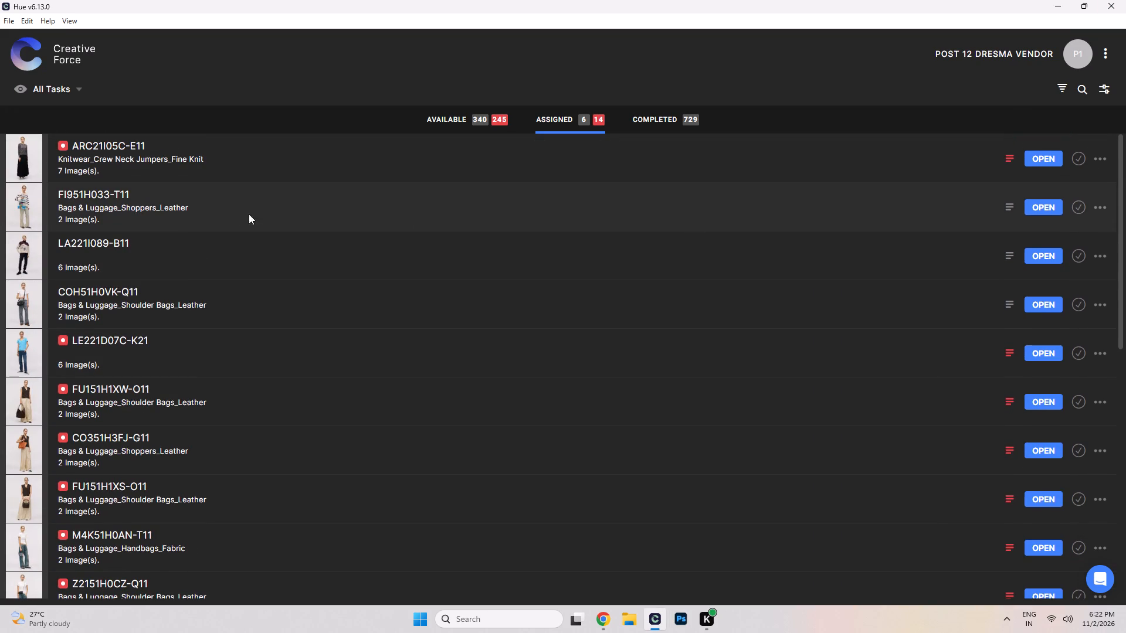
click(1040, 211)
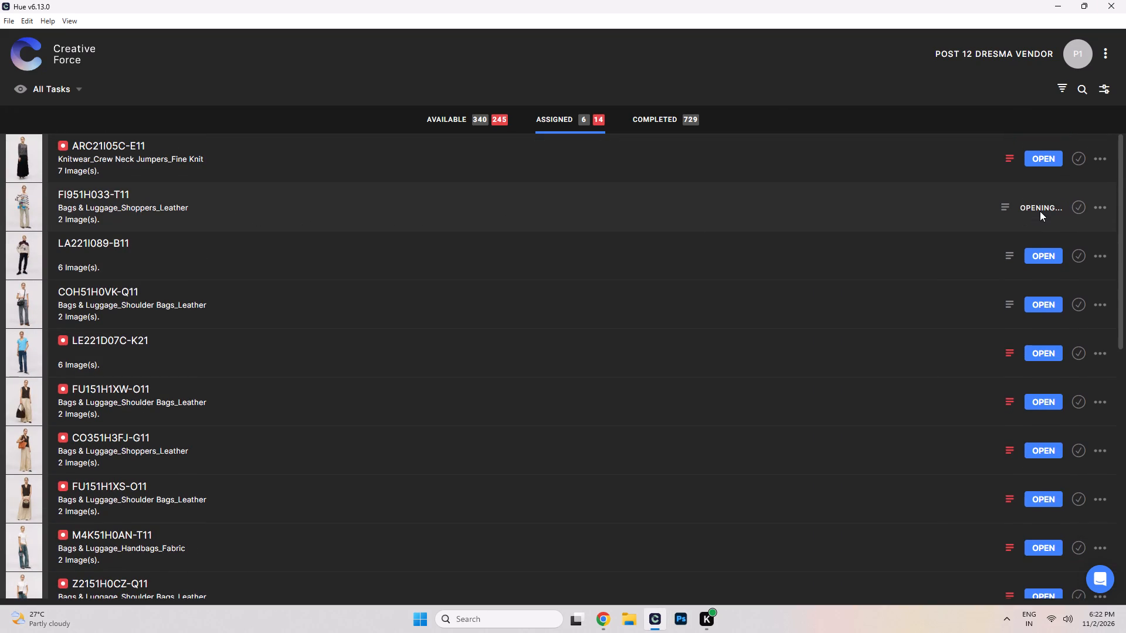
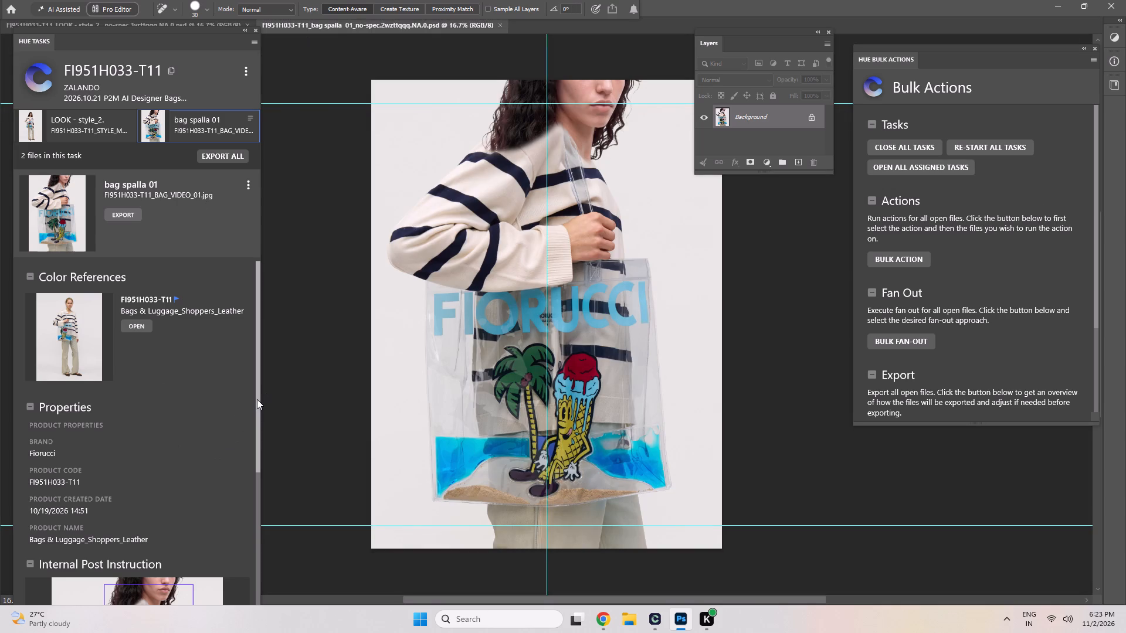
Read the internal post instruction for bag spalla 01 and examine the marked neck, shoulder and strap area.
drag(257, 399, 281, 583)
scroll(566, 94, up, 14)
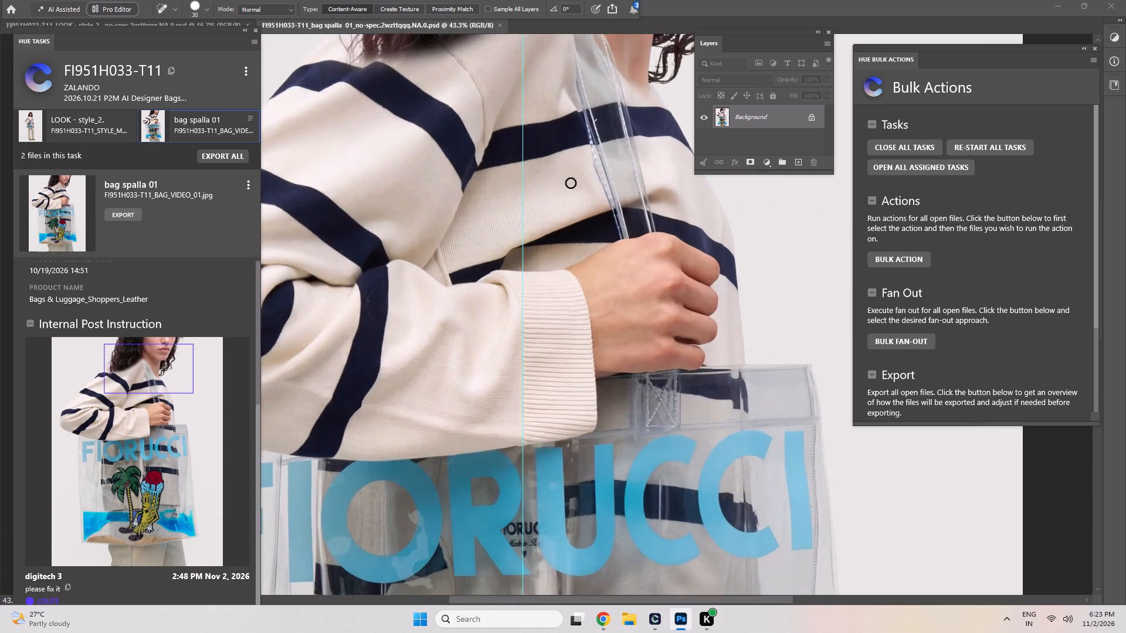
scroll(571, 183, up, 2)
key(space)
key(space)
key(space)
key(space)
key(space)
key(space)
key(space)
key(space)
key(space)
key(space)
key(space)
key(space)
key(space)
key(space)
key(space)
key(space)
key(space)
key(space)
key(space)
key(space)
drag(568, 198, 503, 487)
click(66, 131)
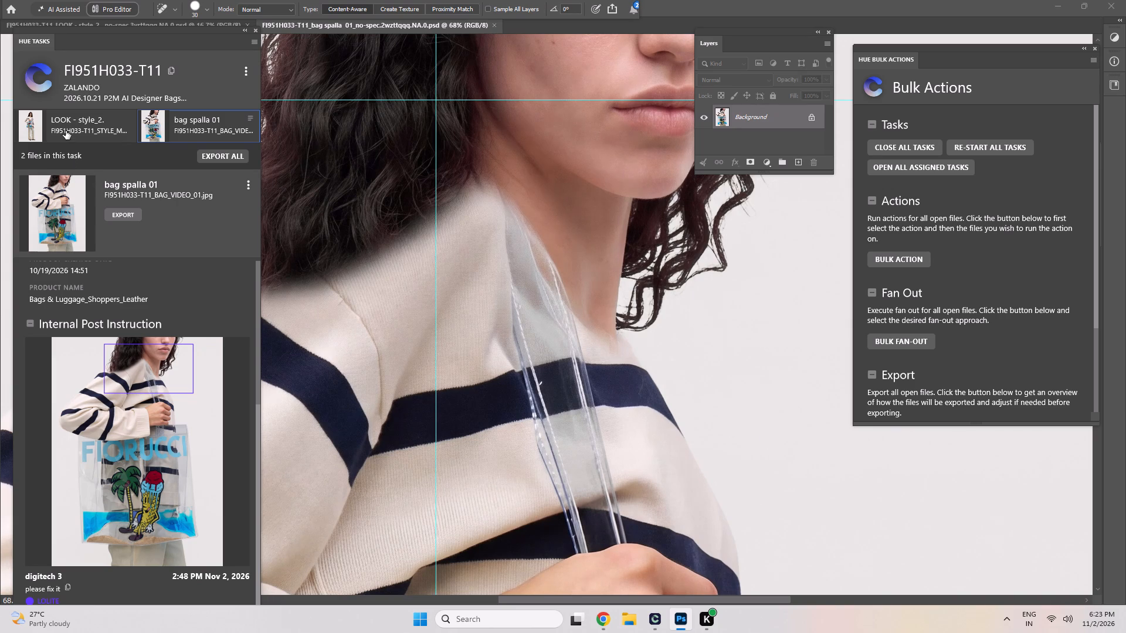
click(189, 128)
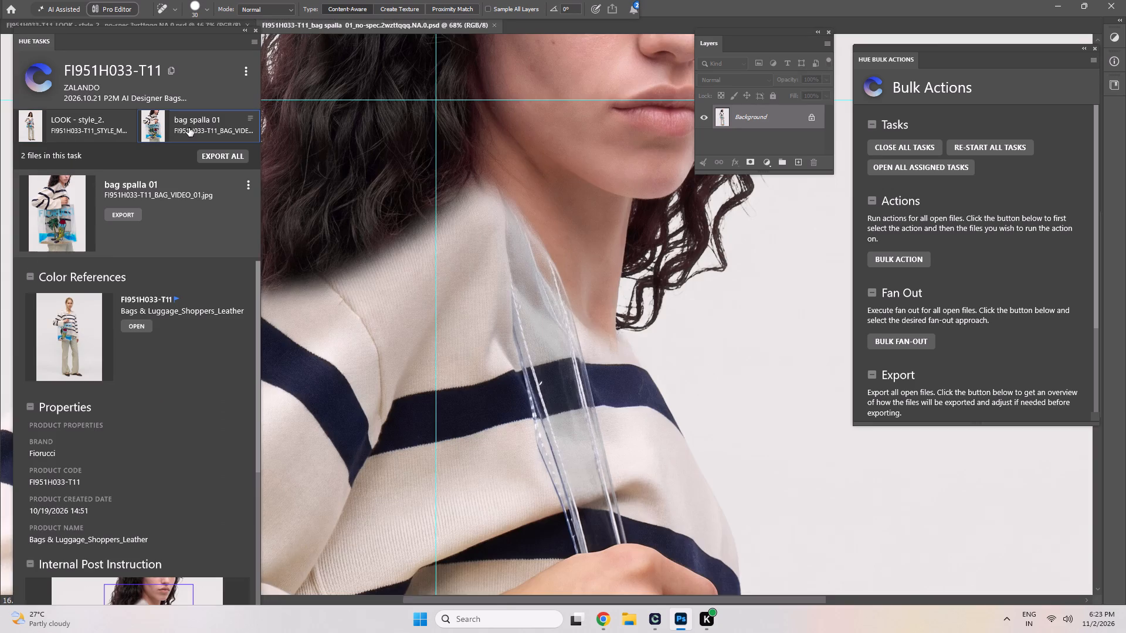
key(space)
key(space)
key(space)
key(space)
key(space)
key(space)
key(space)
key(space)
key(space)
key(space)
key(space)
key(space)
key(space)
scroll(526, 379, down, 13)
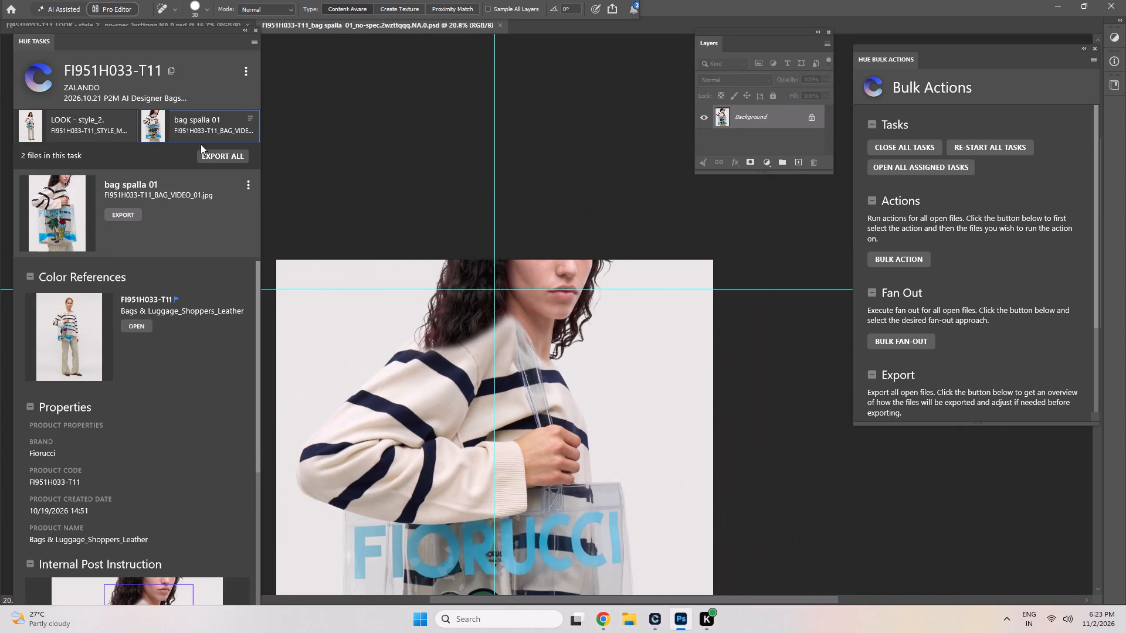
Open the original file of the bag spalla 01 image.
click(249, 189)
click(250, 182)
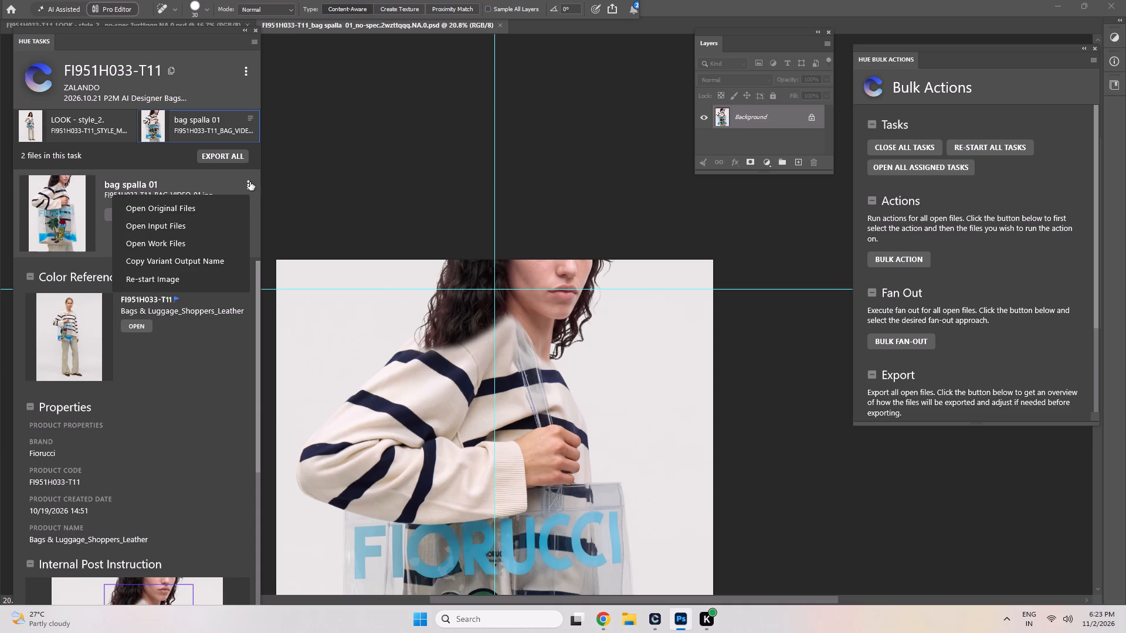
click(204, 209)
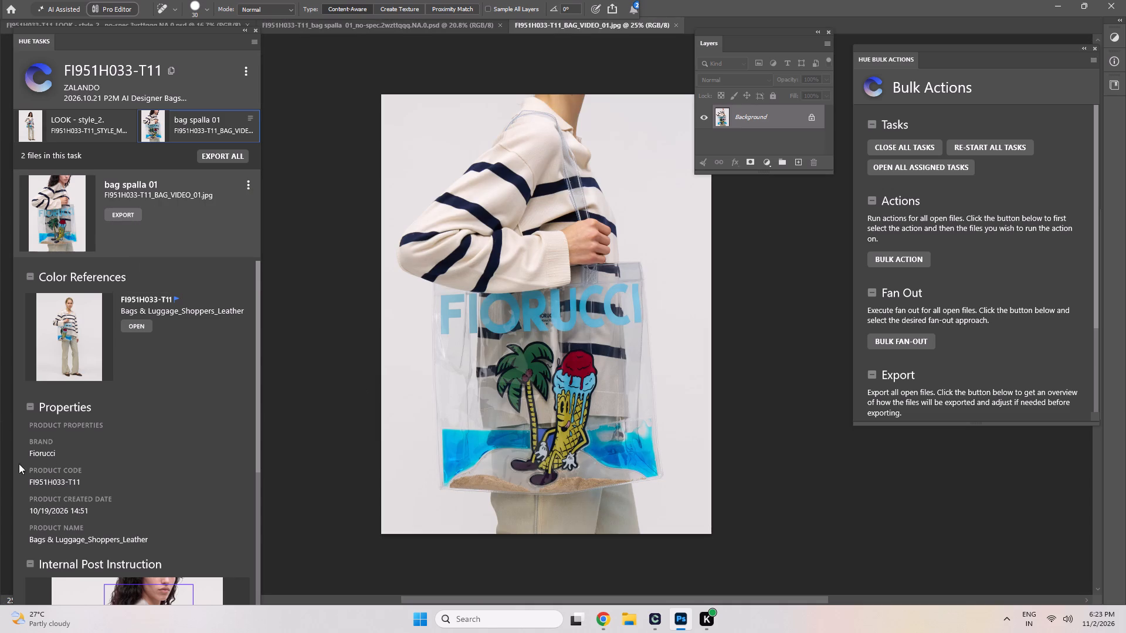
Select the sweater's collar, shoulder and upper chest in the original image with the Quick Selection tool.
key(space)
key(space)
key(space)
key(space)
key(space)
key(space)
key(space)
key(space)
key(space)
key(space)
key(space)
key(space)
key(space)
key(space)
key(space)
key(space)
key(space)
key(space)
key(space)
key(space)
scroll(515, 340, down, 5)
drag(508, 338, 444, 392)
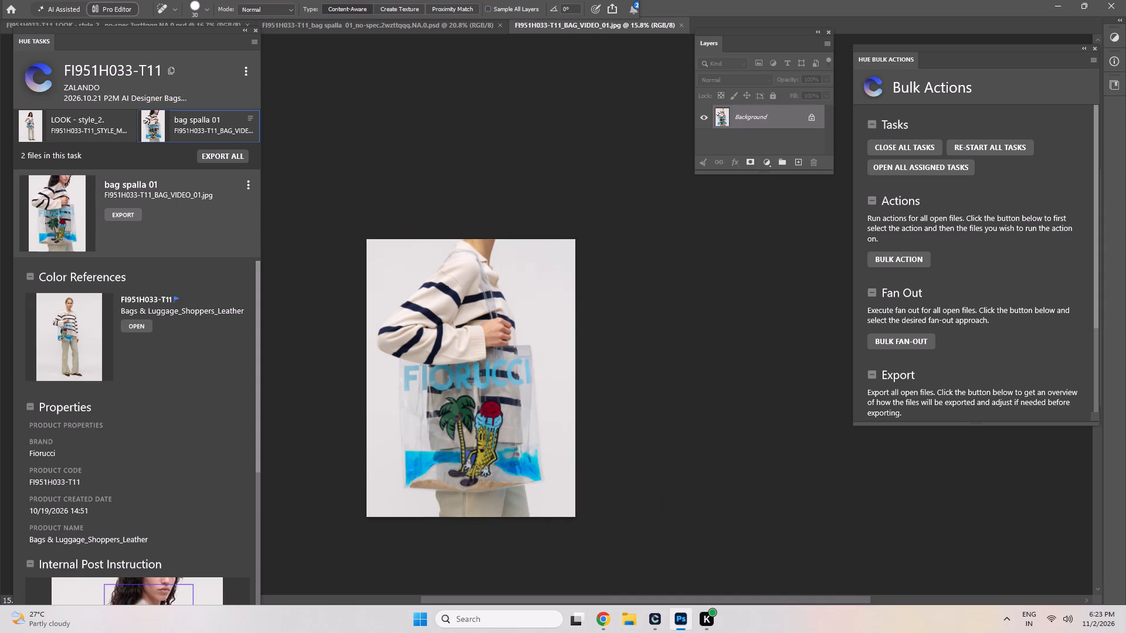
scroll(453, 224, up, 15)
key(w)
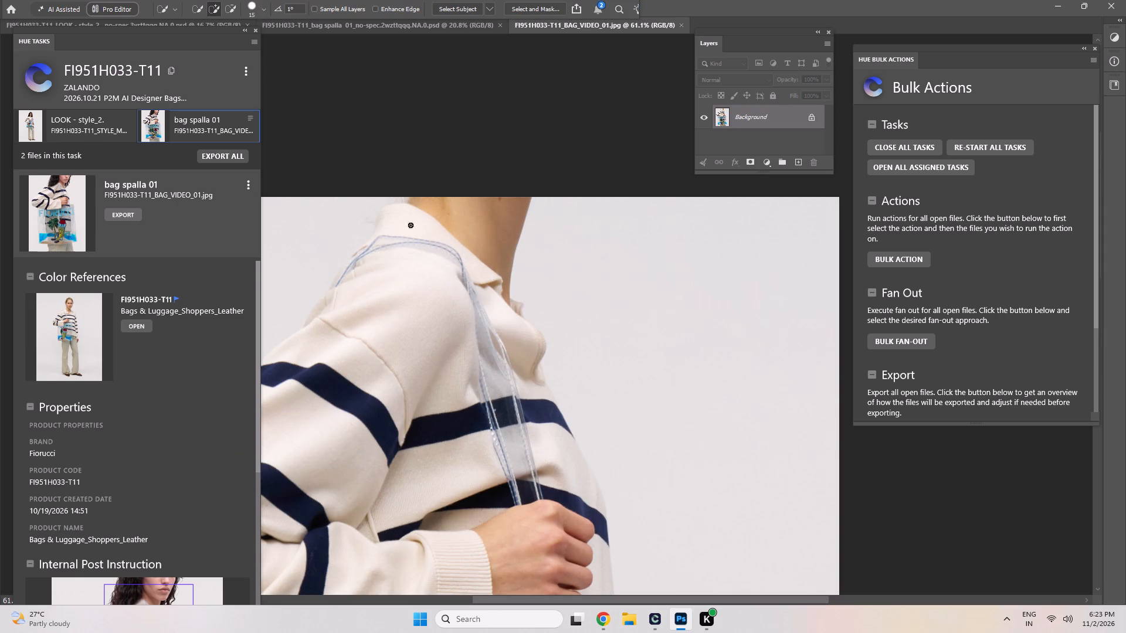
drag(405, 219, 336, 308)
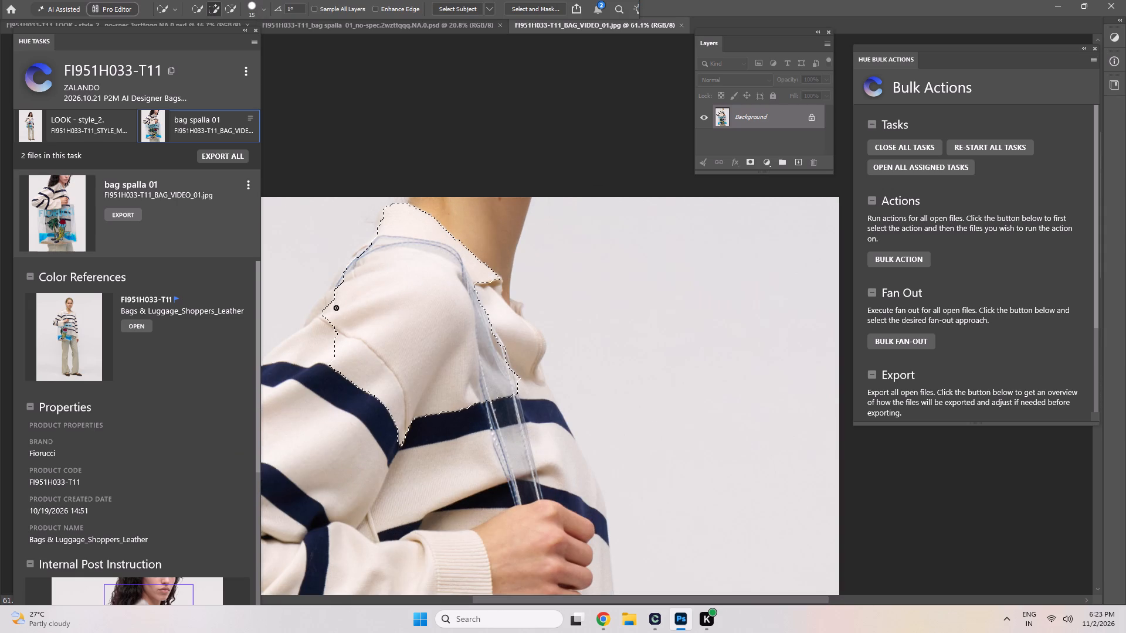
drag(336, 308, 336, 377)
drag(444, 394, 501, 376)
drag(501, 376, 505, 338)
click(517, 311)
click(515, 308)
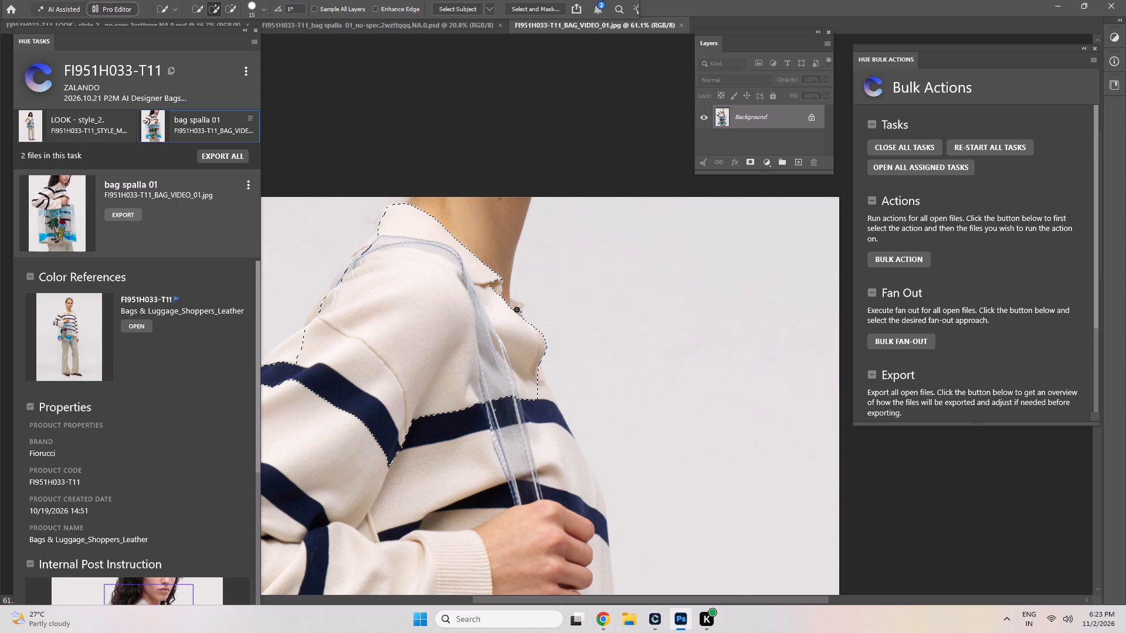
double_click(518, 306)
Extend the selection down the sweater's front and along the sleeve to the cuff beside the hand.
key(space)
key(space)
key(space)
key(space)
key(space)
key(space)
key(space)
key(space)
key(space)
key(space)
key(space)
key(space)
key(space)
key(space)
key(space)
key(space)
key(space)
key(space)
key(space)
scroll(496, 431, down, 4)
drag(477, 411, 507, 258)
drag(484, 244, 470, 380)
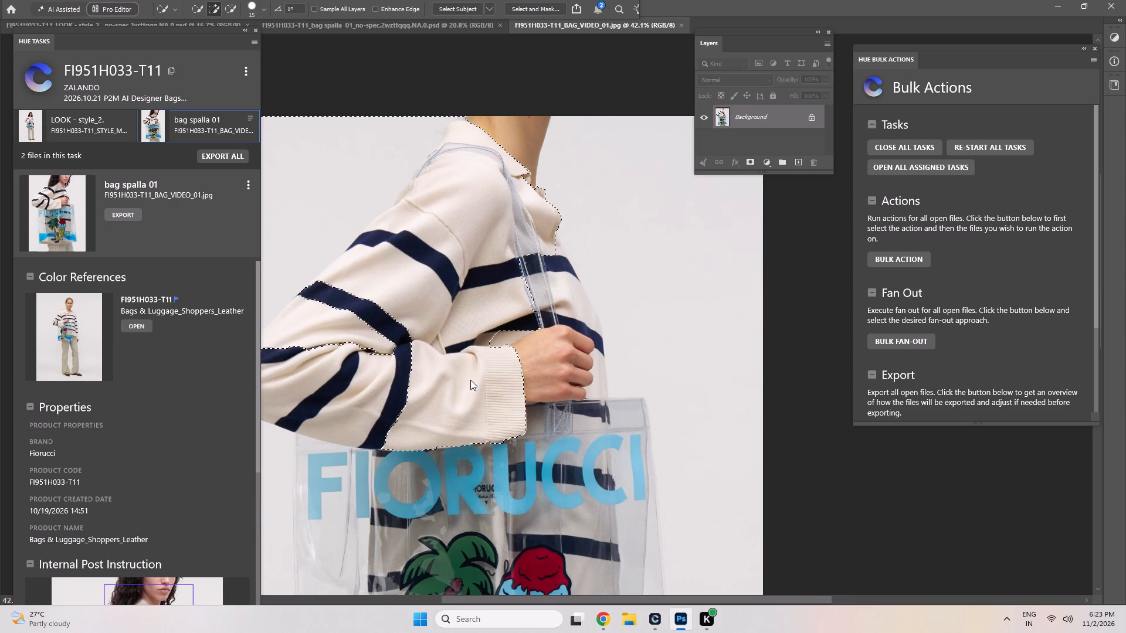
click(502, 332)
click(505, 335)
click(506, 331)
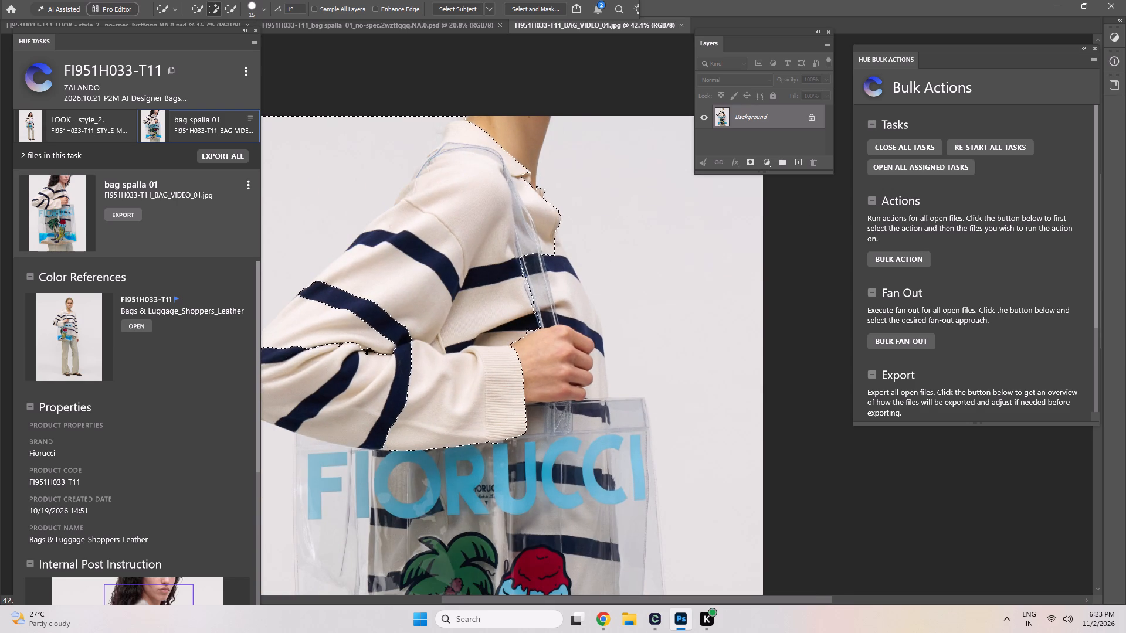
Add the remaining navy stripes of the lower sleeve and elbow to the selection.
drag(364, 350, 351, 409)
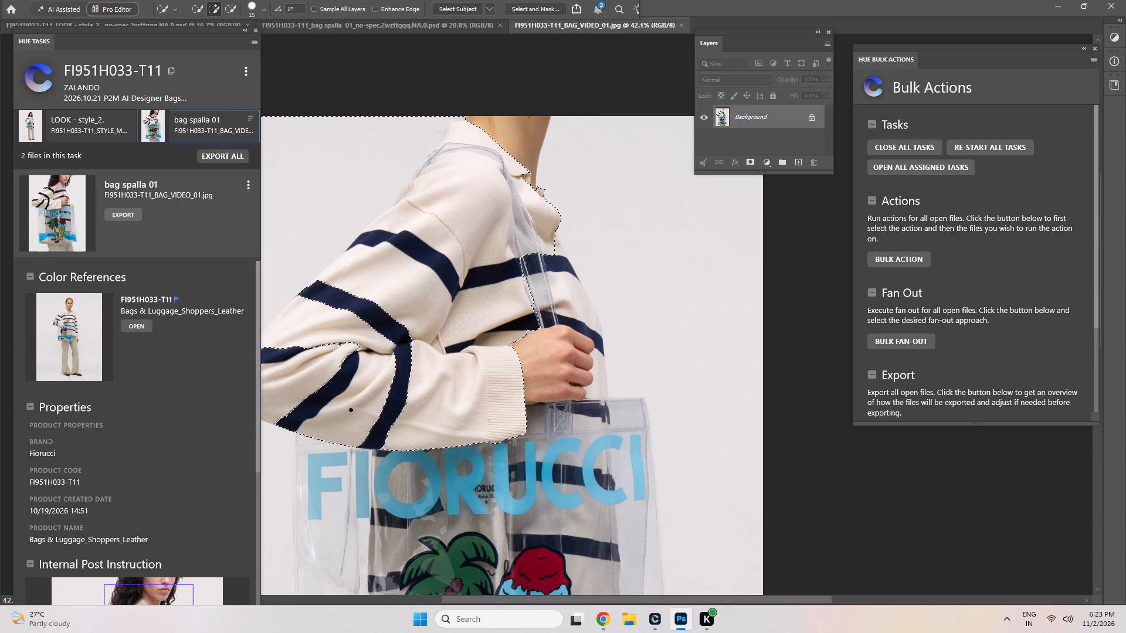
drag(393, 367, 406, 396)
drag(397, 372, 318, 372)
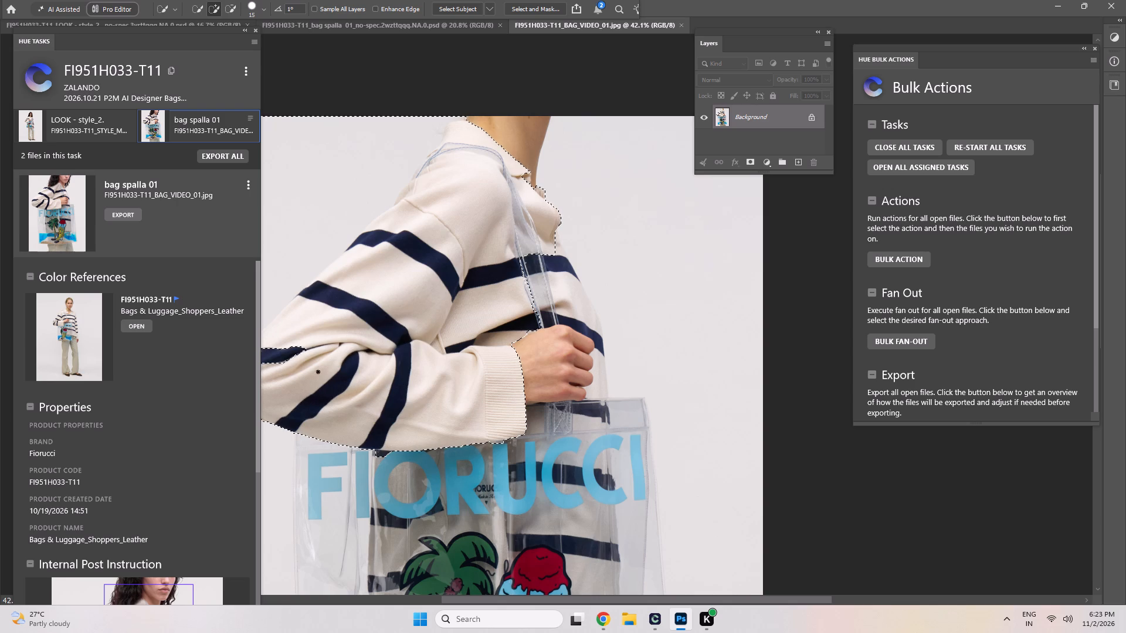
drag(318, 372, 283, 365)
drag(272, 361, 297, 345)
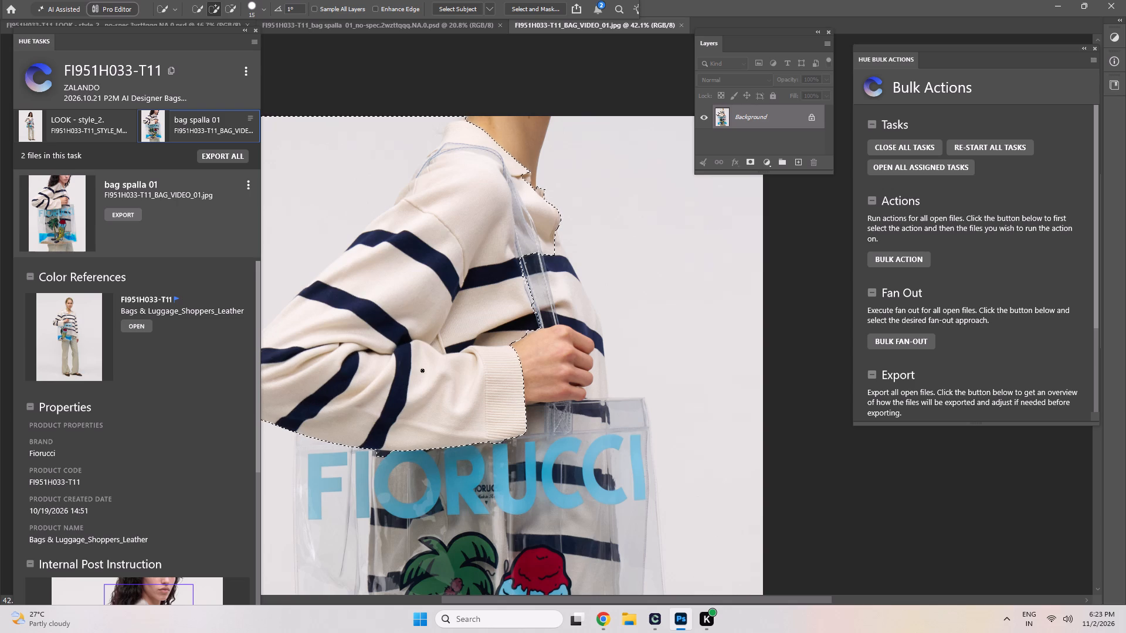
Subtract the grey background beside the shoulder and elbow from the selection.
scroll(443, 376, down, 4)
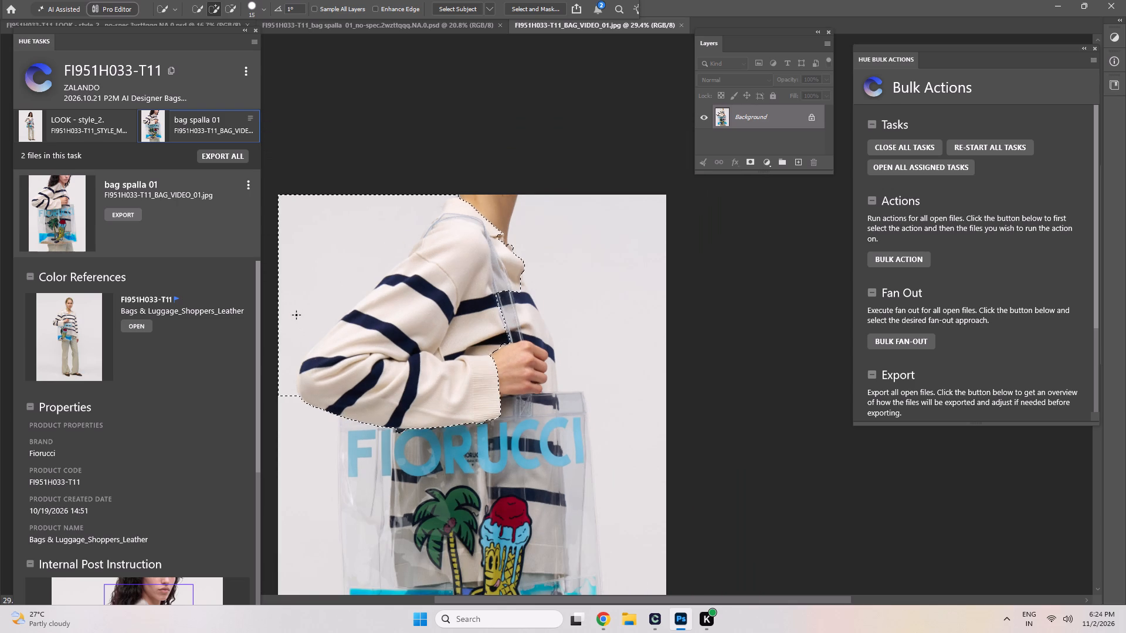
alt+drag(304, 299, 365, 241)
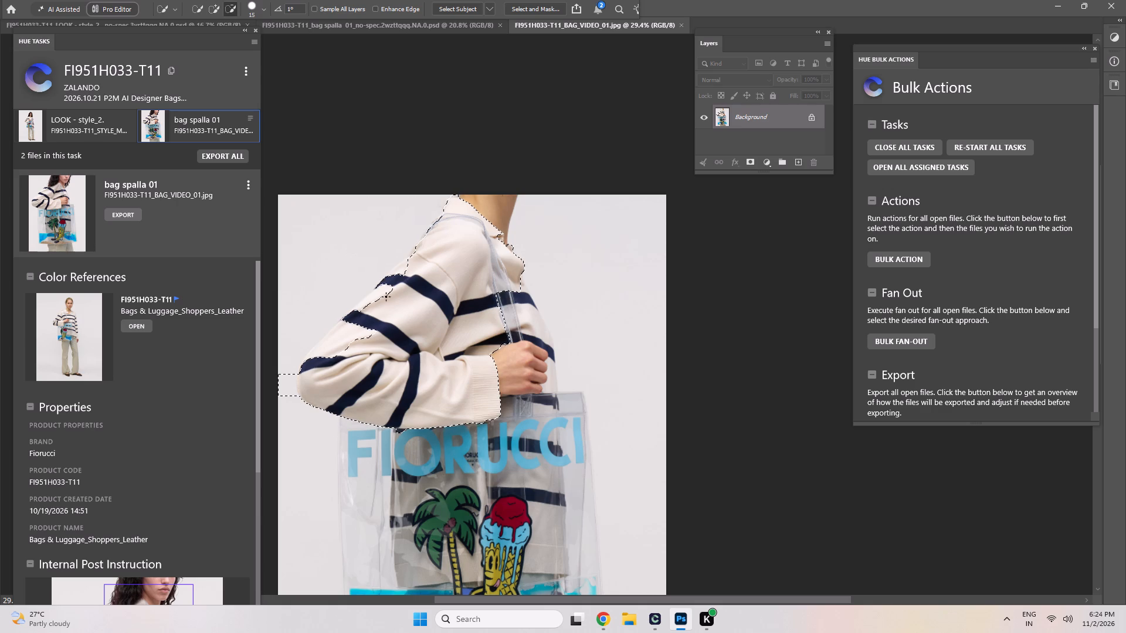
alt+drag(284, 363, 289, 406)
Add the missed outer edge of the lower sleeve and elbow back to the selection.
scroll(393, 327, up, 3)
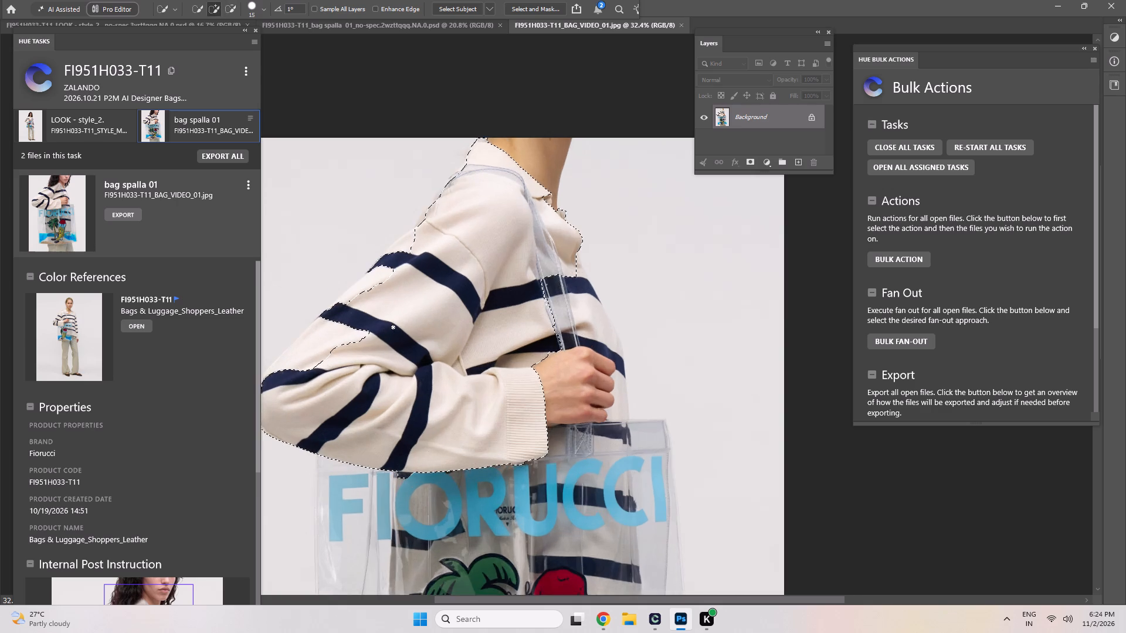
scroll(393, 327, up, 6)
key(space)
key(space)
key(space)
key(space)
key(space)
key(space)
drag(355, 382, 620, 331)
drag(571, 298, 538, 315)
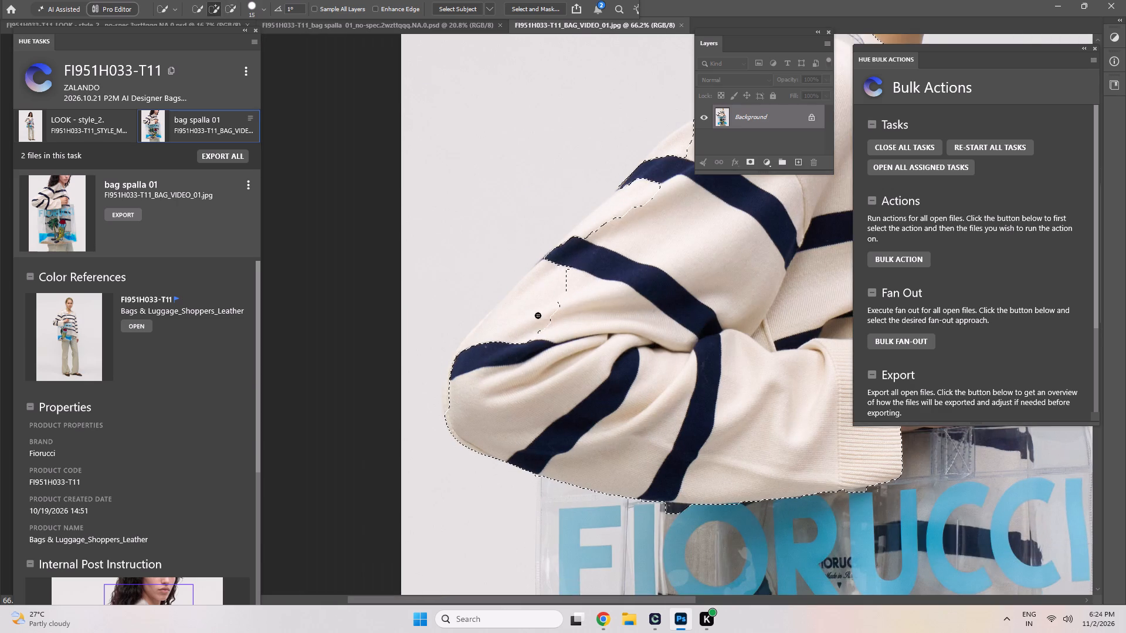
drag(538, 315, 495, 332)
drag(473, 349, 447, 390)
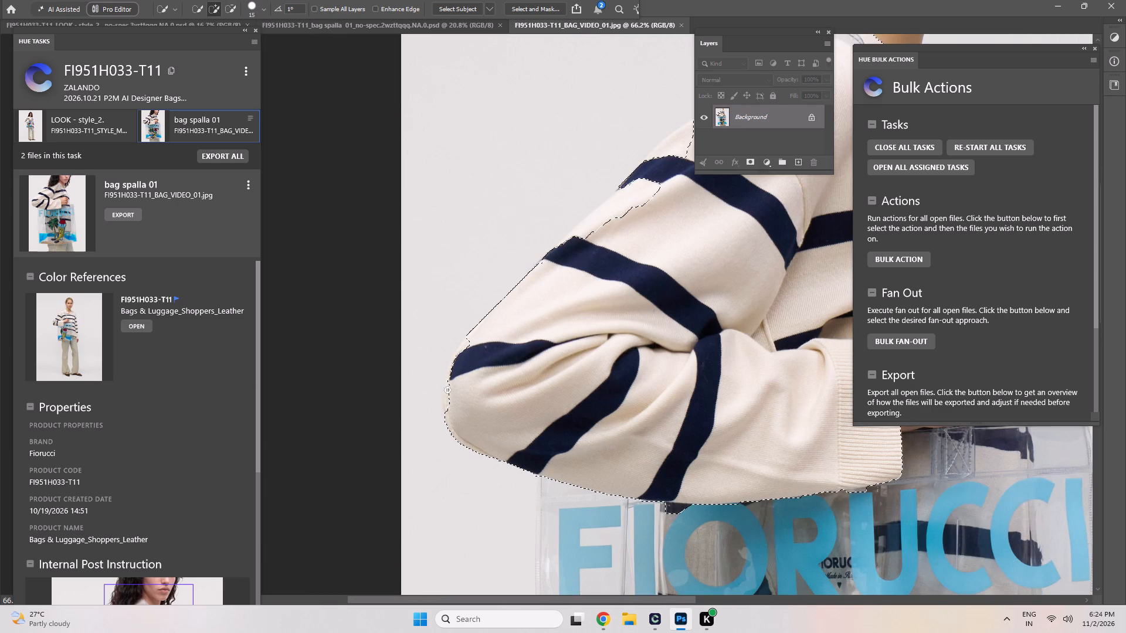
drag(447, 390, 447, 394)
drag(447, 389, 467, 345)
click(467, 345)
drag(467, 342, 457, 361)
Add the missed outer edge of the upper sleeve between the two navy stripes to the selection.
key(space)
key(space)
key(space)
key(space)
key(space)
key(space)
key(space)
key(space)
key(space)
key(space)
key(space)
key(space)
key(space)
key(space)
key(space)
key(space)
key(space)
key(space)
scroll(538, 339, down, 4)
drag(639, 288, 548, 356)
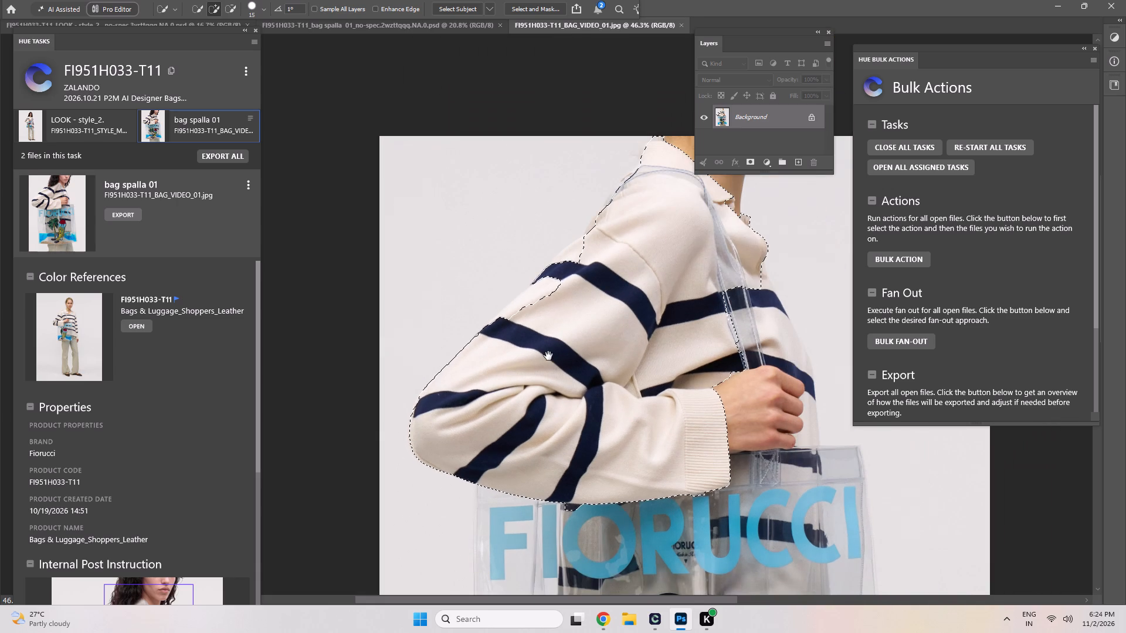
drag(504, 313, 493, 328)
drag(490, 325, 469, 343)
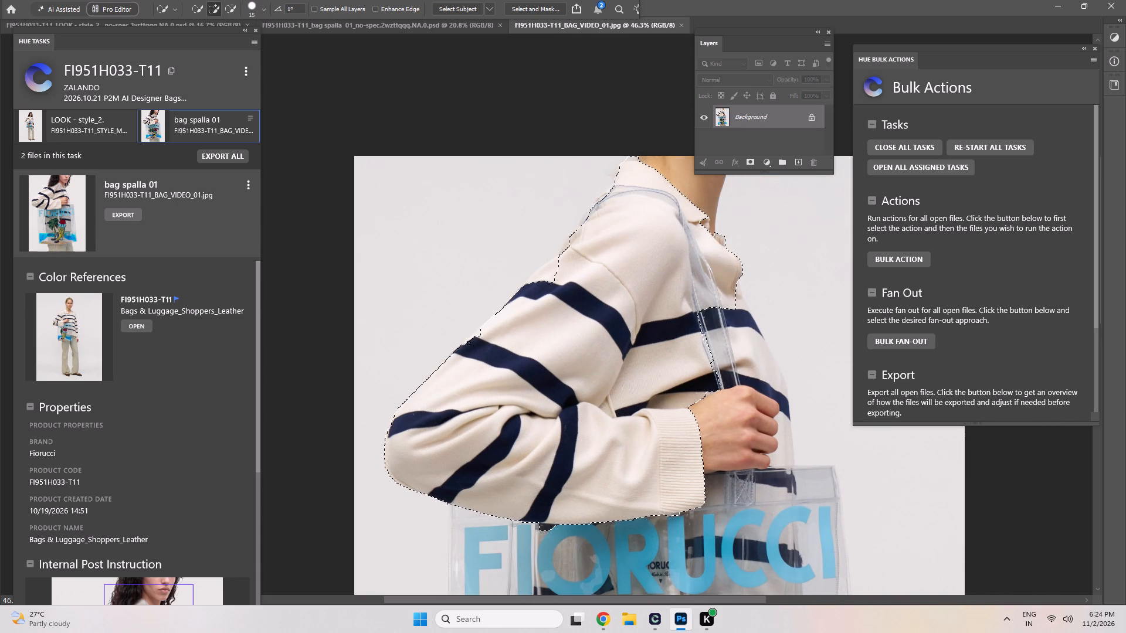
drag(469, 343, 487, 332)
Add the missed cream outer edge of the sleeve and shoulder above the top sleeve stripe to the selection.
key(space)
key(space)
key(space)
key(space)
key(space)
key(space)
key(space)
key(space)
key(space)
key(space)
key(space)
key(space)
key(space)
key(space)
key(space)
key(space)
key(space)
key(space)
key(space)
key(space)
scroll(557, 318, down, 4)
drag(552, 301, 528, 360)
scroll(535, 336, up, 10)
drag(537, 338, 490, 370)
drag(554, 300, 550, 313)
click(550, 313)
Add the back edge of the collar and the strap's outer edge on the shoulder to the selection.
key(space)
key(space)
key(space)
key(space)
key(space)
key(space)
key(space)
key(space)
scroll(620, 342, down, 3)
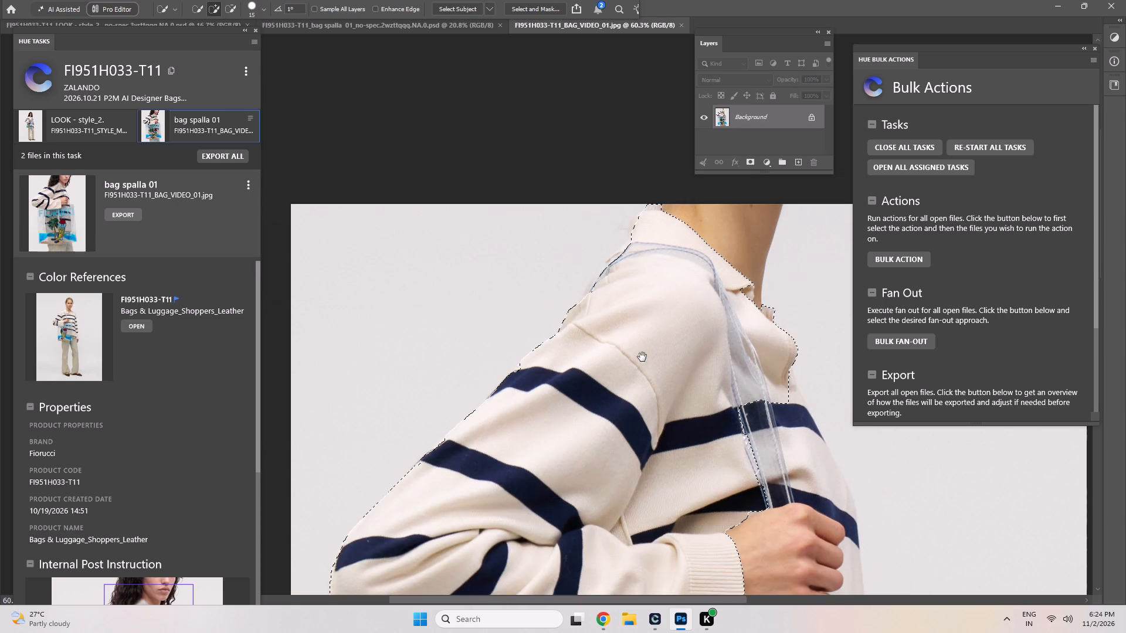
scroll(629, 256, up, 7)
drag(641, 199, 641, 199)
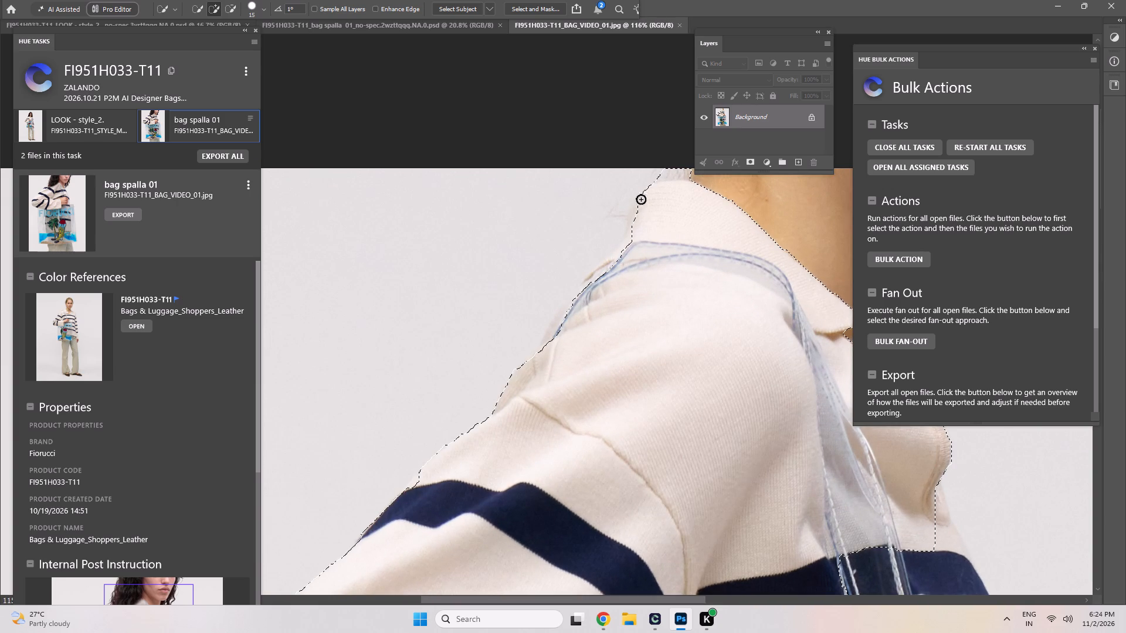
drag(641, 199, 574, 309)
drag(574, 309, 565, 316)
drag(565, 316, 590, 281)
Subtract the grey background beside the shoulder and above the collar from the selection.
alt+drag(592, 191, 578, 222)
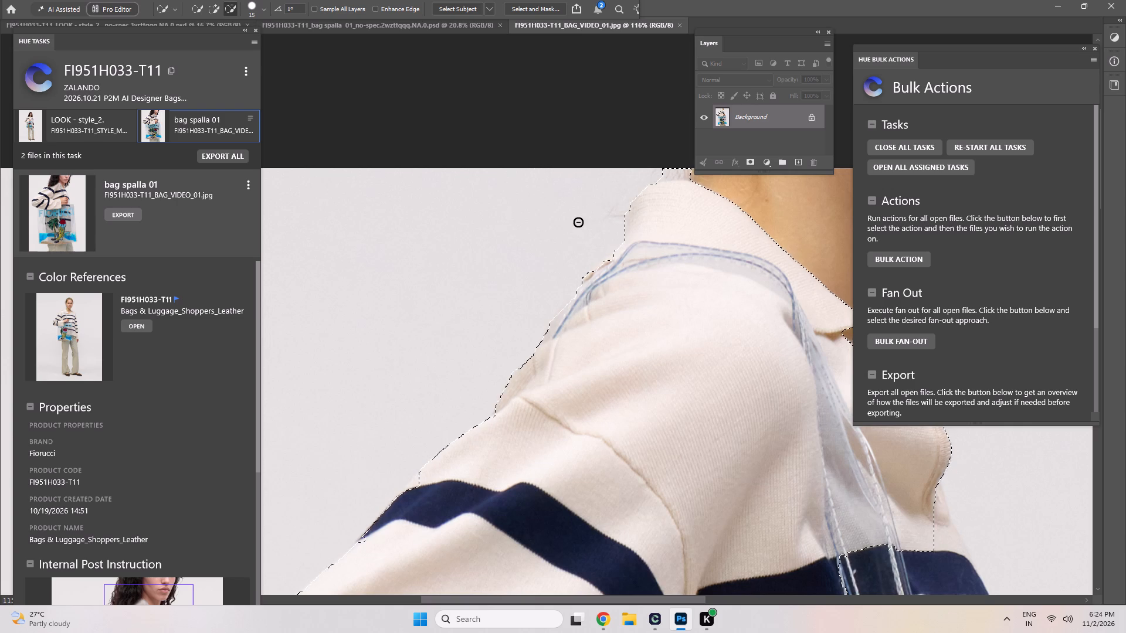
alt+drag(578, 222, 578, 224)
alt+drag(661, 175, 682, 176)
alt+drag(682, 176, 692, 181)
Extend the selection over the sweater's striped chest, the lower strap and the hand holding it.
scroll(691, 285, down, 4)
key(space)
key(space)
key(space)
key(space)
key(space)
key(space)
key(space)
key(space)
key(space)
key(space)
key(space)
key(space)
key(space)
key(space)
key(space)
key(space)
key(space)
key(space)
key(space)
key(space)
drag(721, 345, 484, 316)
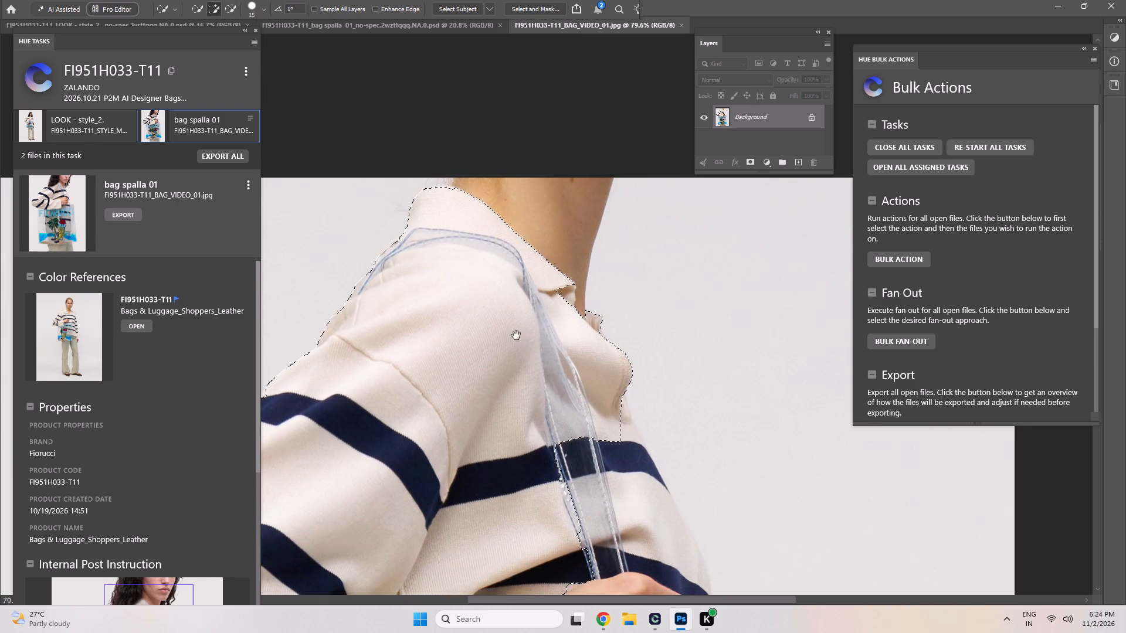
drag(532, 390, 445, 227)
drag(533, 309, 545, 343)
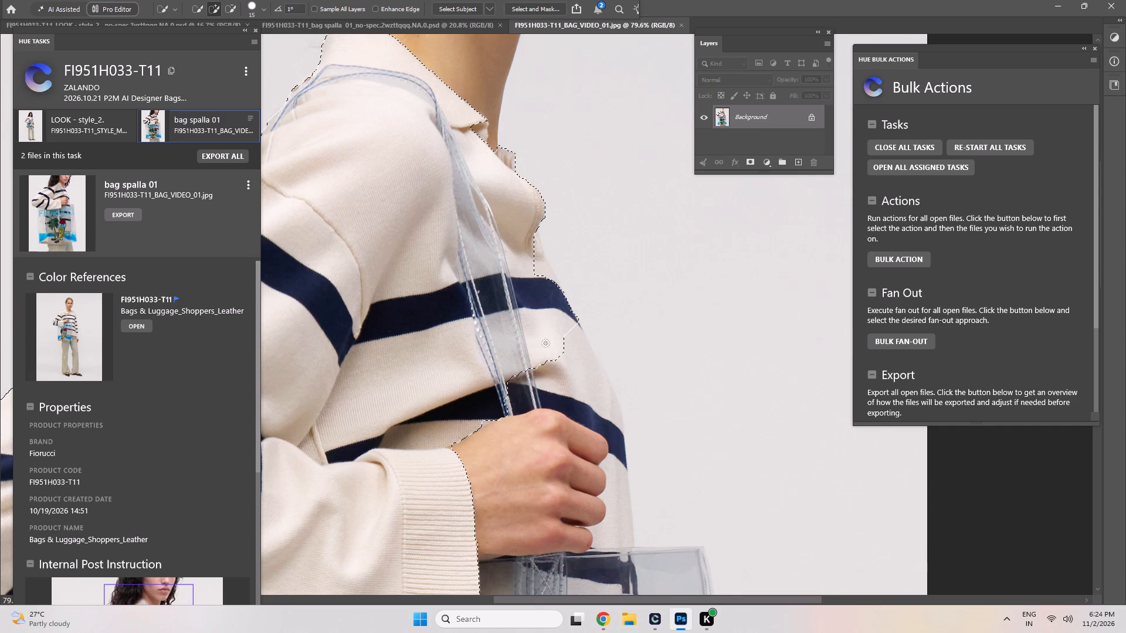
drag(545, 343, 609, 441)
drag(609, 434, 603, 388)
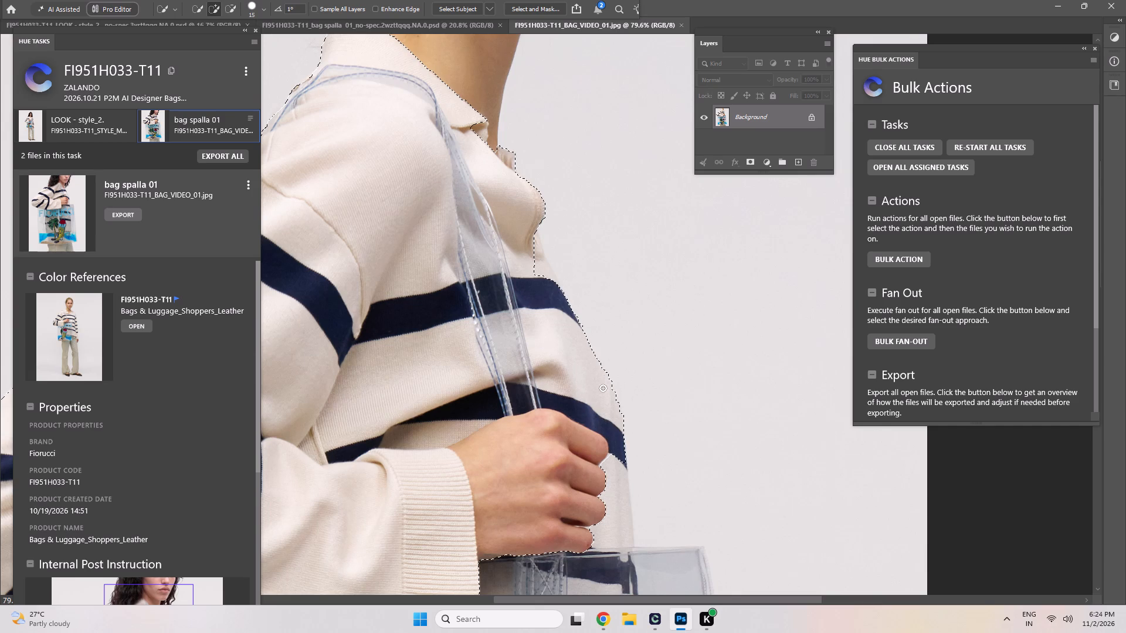
drag(603, 388, 598, 377)
Add the sweater strip beside the fingers and the upper part of the transparent bag to the selection.
key(space)
key(space)
key(space)
key(space)
key(space)
drag(615, 445, 601, 283)
drag(593, 321, 592, 323)
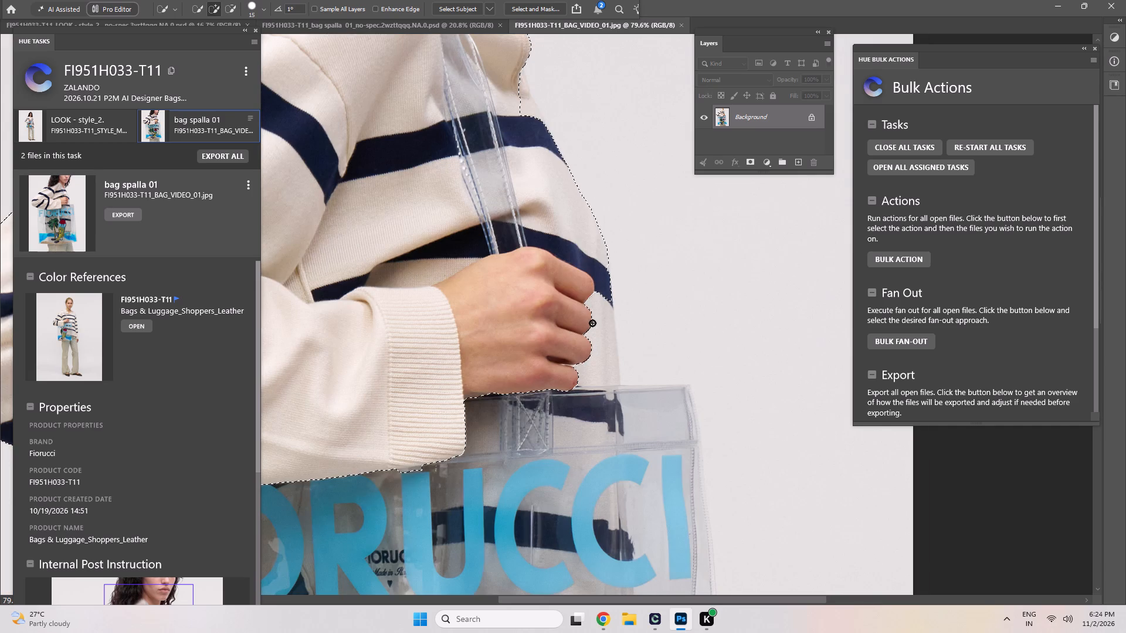
drag(592, 323, 593, 478)
drag(593, 481, 664, 423)
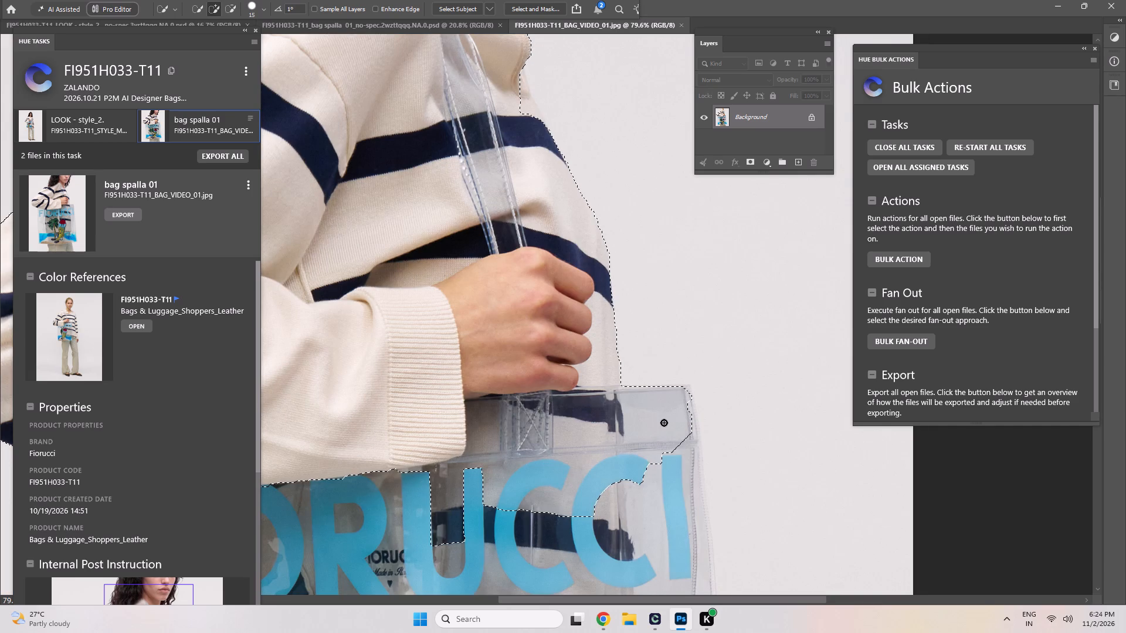
drag(664, 423, 664, 427)
Extend the selection down over the rest of the bag, its palm and ice-cream artwork, and the trousers.
key(space)
key(space)
key(space)
key(space)
key(space)
key(space)
key(space)
key(space)
key(space)
key(space)
drag(588, 471, 586, 318)
scroll(573, 350, down, 6)
scroll(518, 364, down, 3)
drag(423, 378, 313, 389)
key(space)
key(space)
key(space)
key(space)
key(space)
key(space)
drag(443, 426, 588, 209)
drag(608, 264, 670, 365)
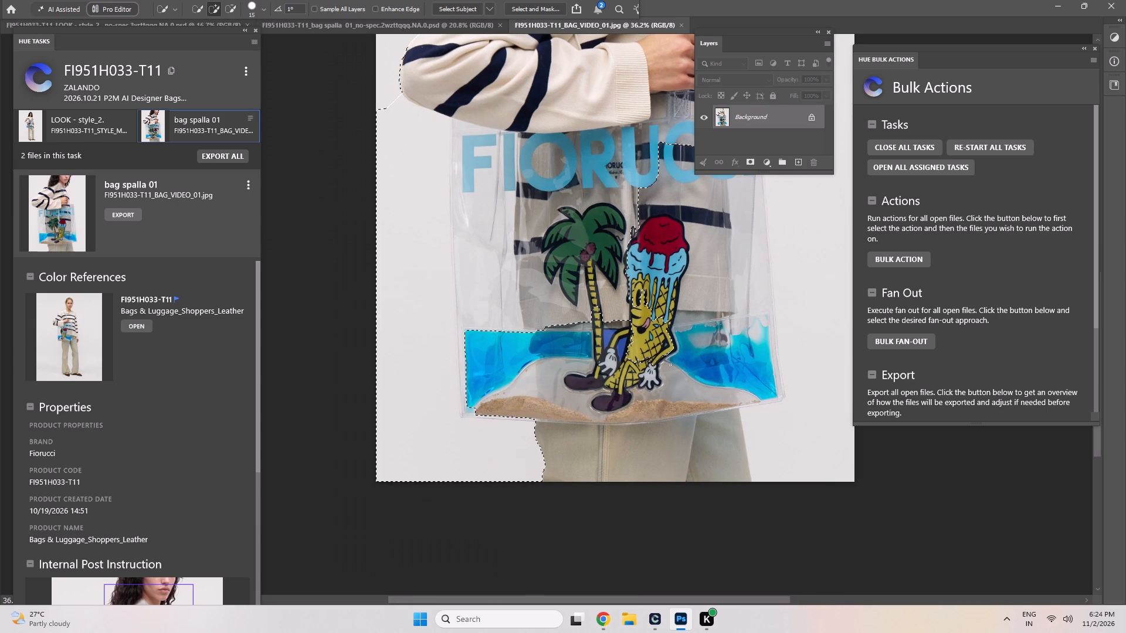
drag(670, 365, 714, 334)
drag(609, 291, 622, 401)
drag(746, 351, 740, 333)
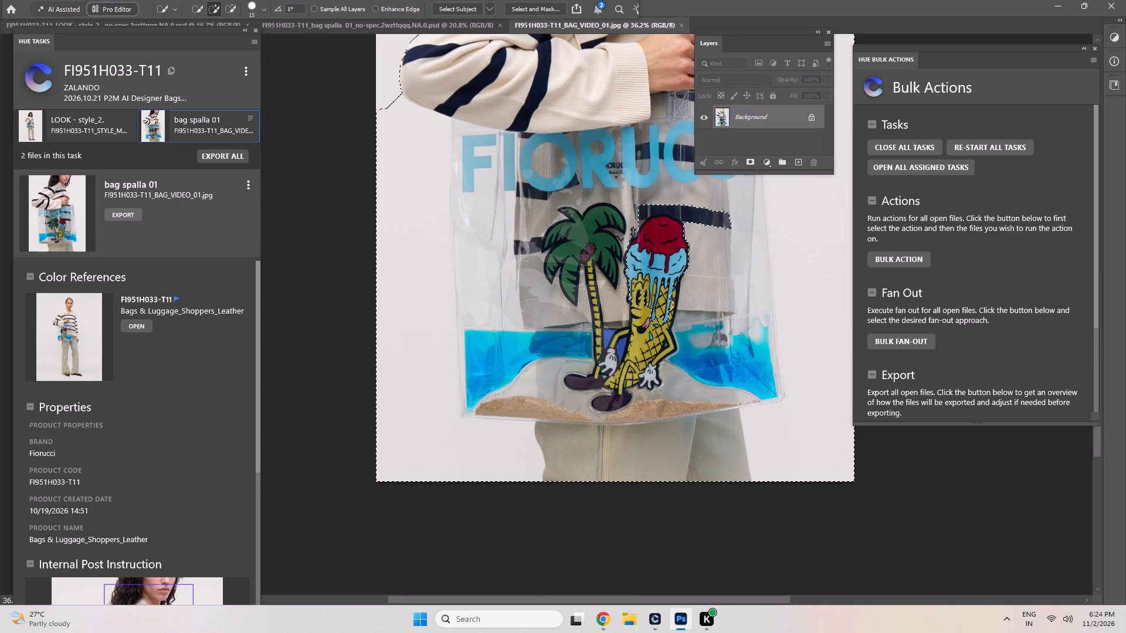
drag(740, 333, 741, 343)
Subtract the grey background in front of the model and bag and the area behind the bag below the elbow from the selection.
key(space)
key(space)
key(space)
key(space)
key(space)
key(space)
key(space)
key(space)
key(space)
key(space)
key(space)
key(space)
key(space)
key(space)
key(space)
key(space)
key(space)
key(space)
key(space)
key(space)
scroll(707, 341, down, 5)
drag(632, 268, 477, 396)
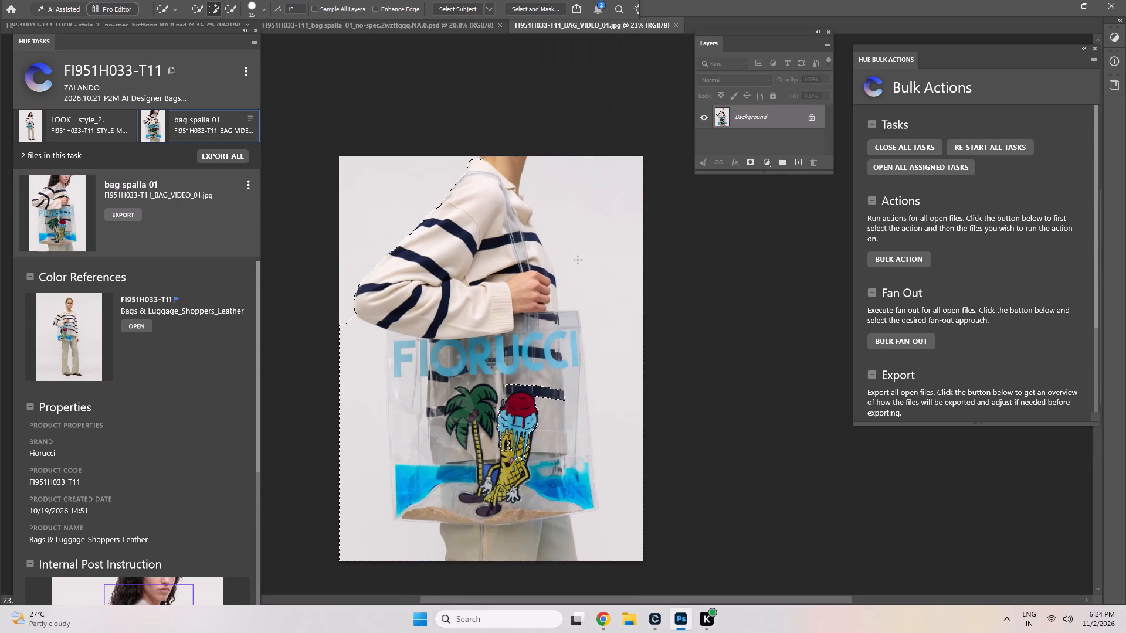
alt+drag(586, 176, 606, 253)
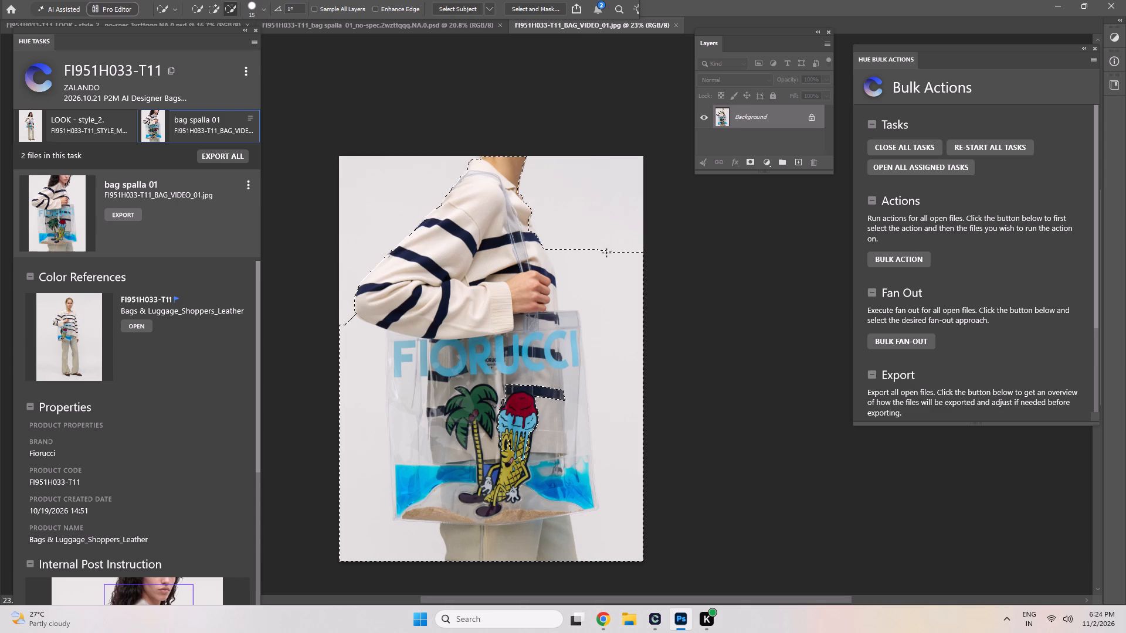
alt+drag(606, 253, 619, 426)
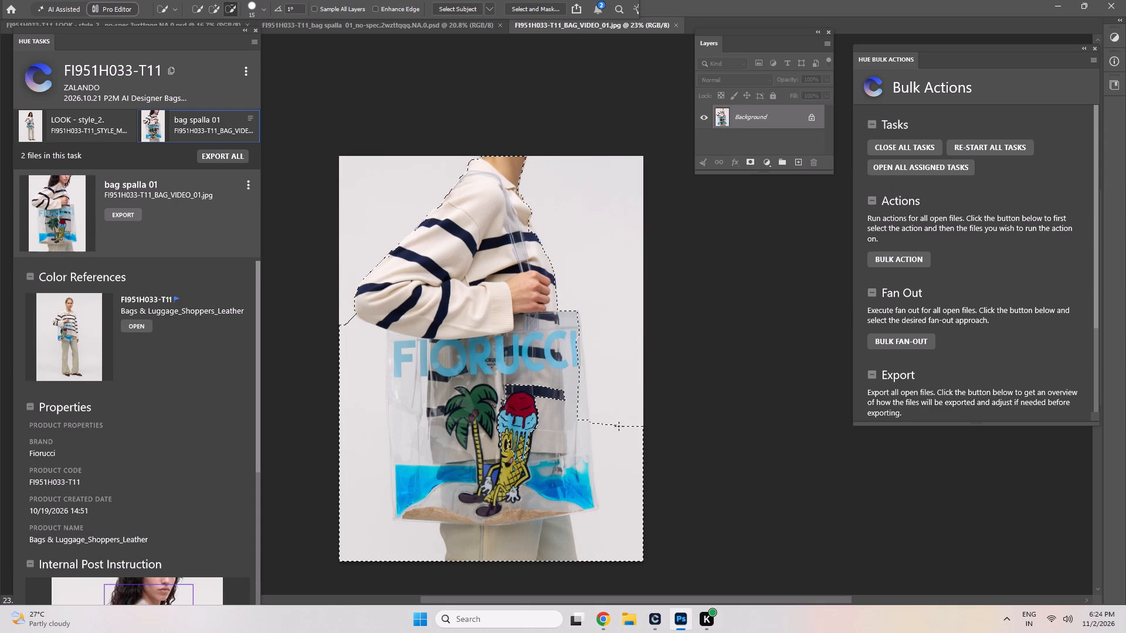
alt+drag(619, 426, 612, 541)
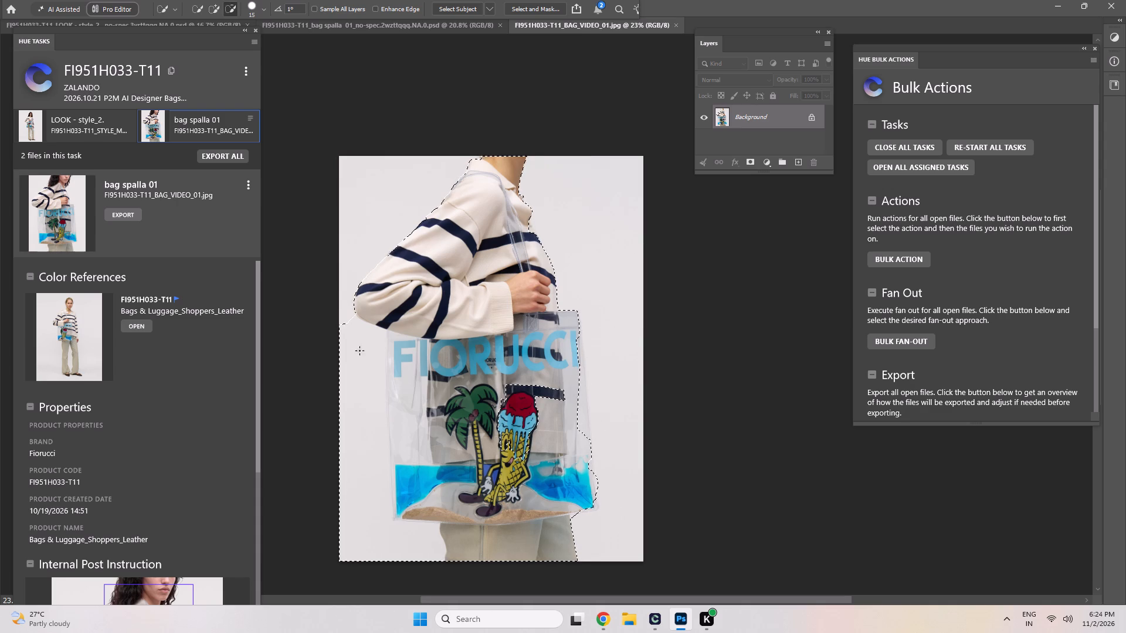
alt+drag(356, 338, 357, 513)
Add the transparent bag's side beside the letter F, down to its lower corner and bottom edge, to the selection.
scroll(422, 339, up, 3)
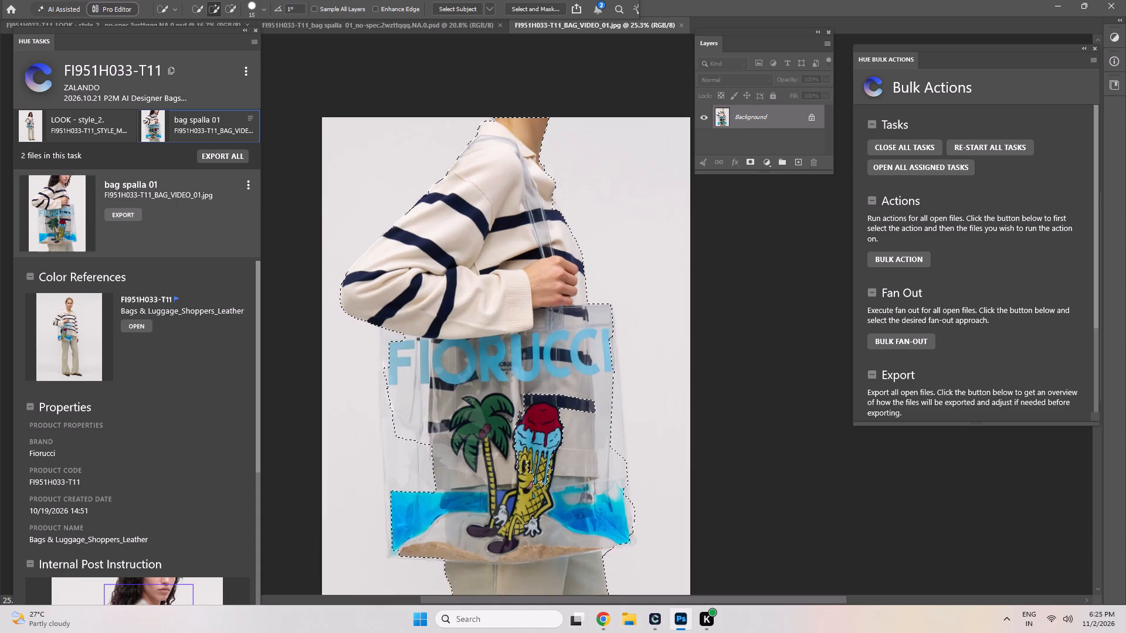
drag(391, 340, 385, 336)
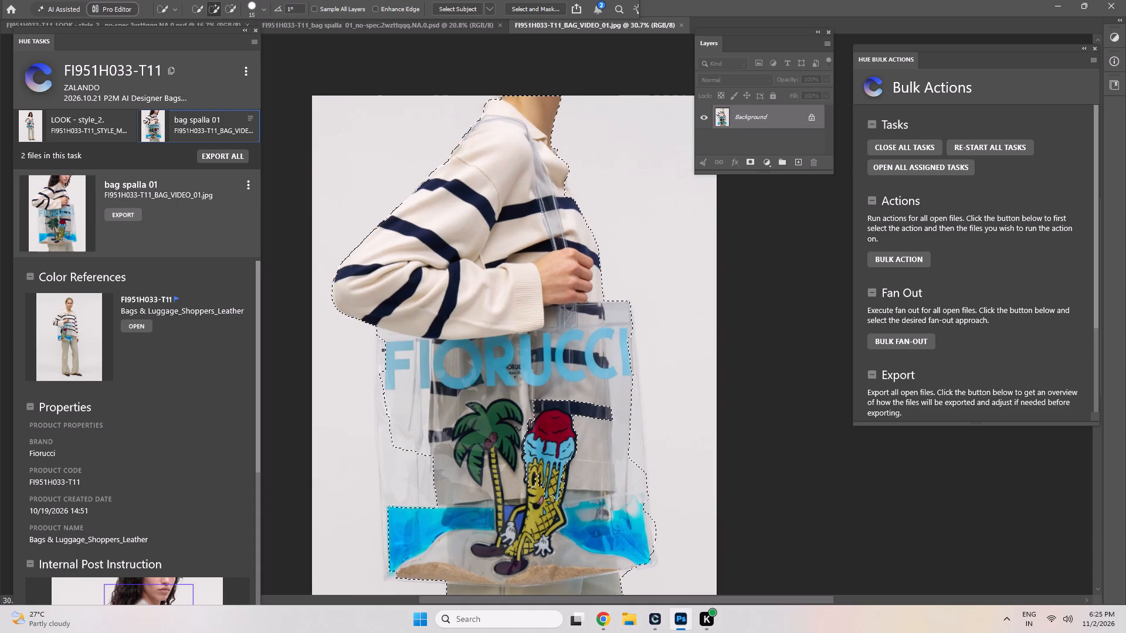
drag(383, 350, 391, 442)
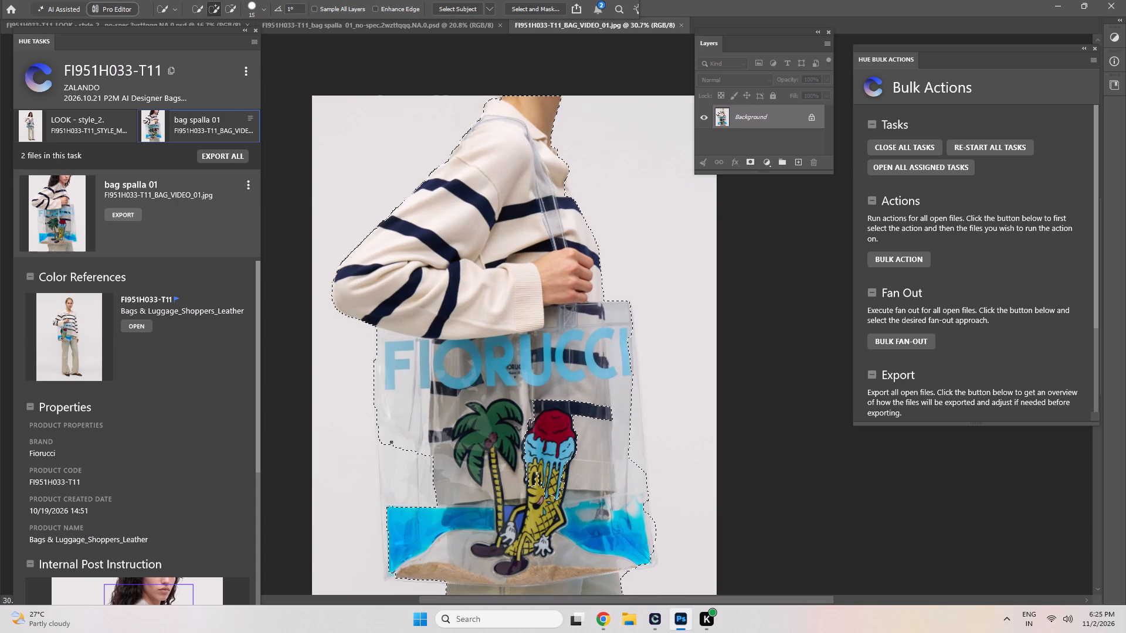
drag(391, 442, 387, 532)
drag(387, 532, 386, 537)
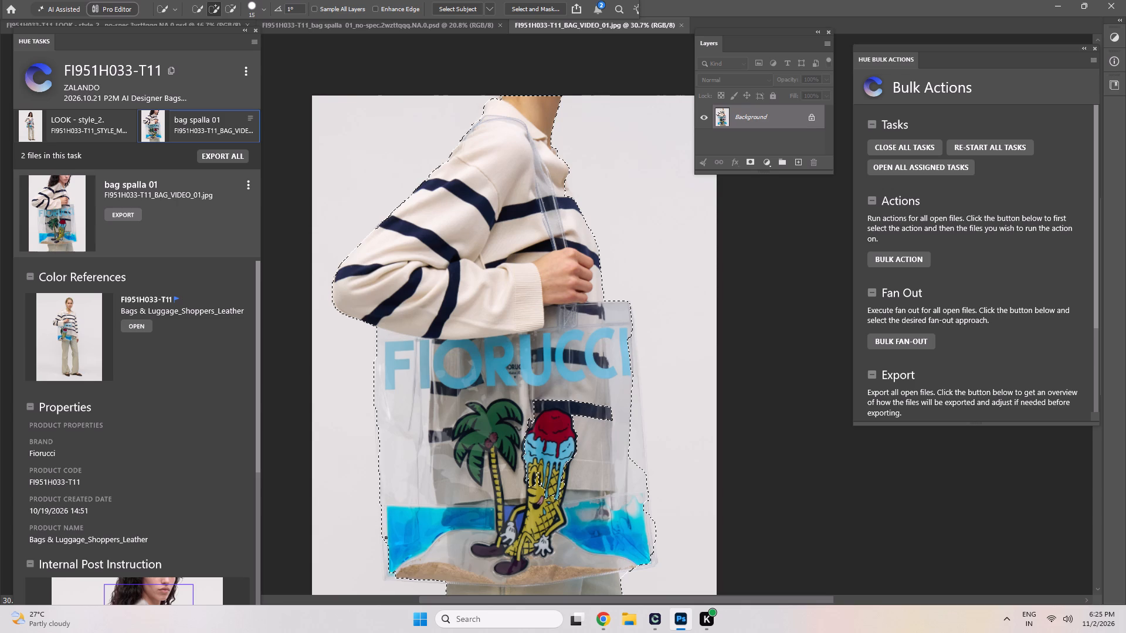
drag(386, 537, 389, 582)
drag(399, 580, 459, 584)
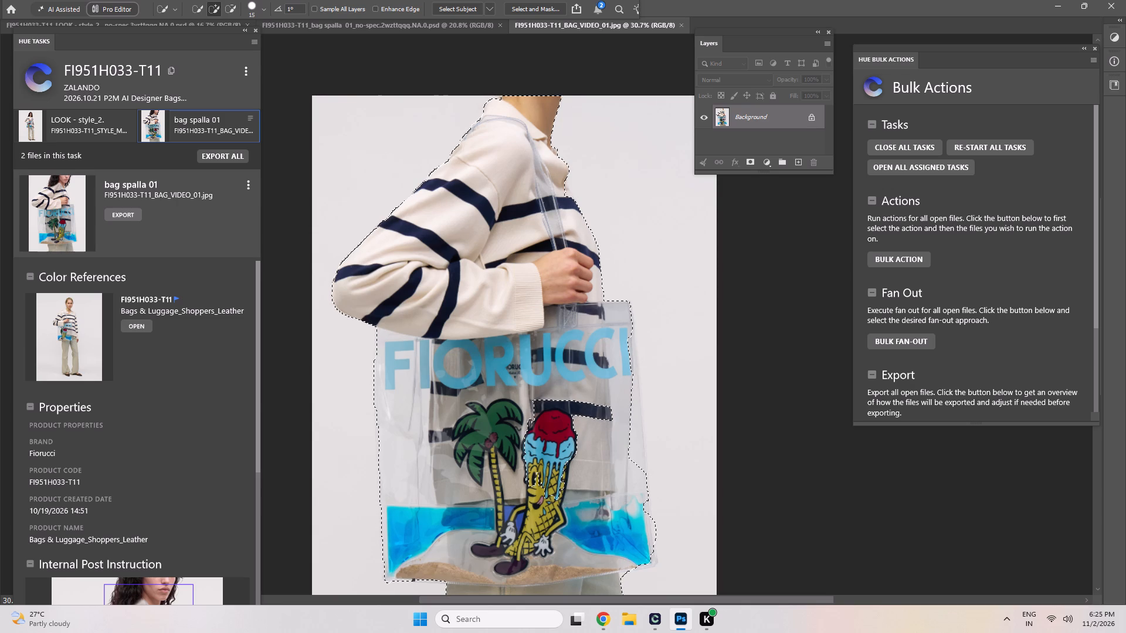
Add the unselected navy stripe and red ice-cream scoop inside the bag to the selection.
key(space)
key(space)
key(space)
key(space)
key(space)
key(space)
key(space)
key(space)
key(space)
key(space)
key(space)
key(space)
key(space)
key(space)
key(space)
key(space)
key(space)
key(space)
key(space)
key(space)
scroll(667, 517, up, 3)
scroll(608, 479, up, 4)
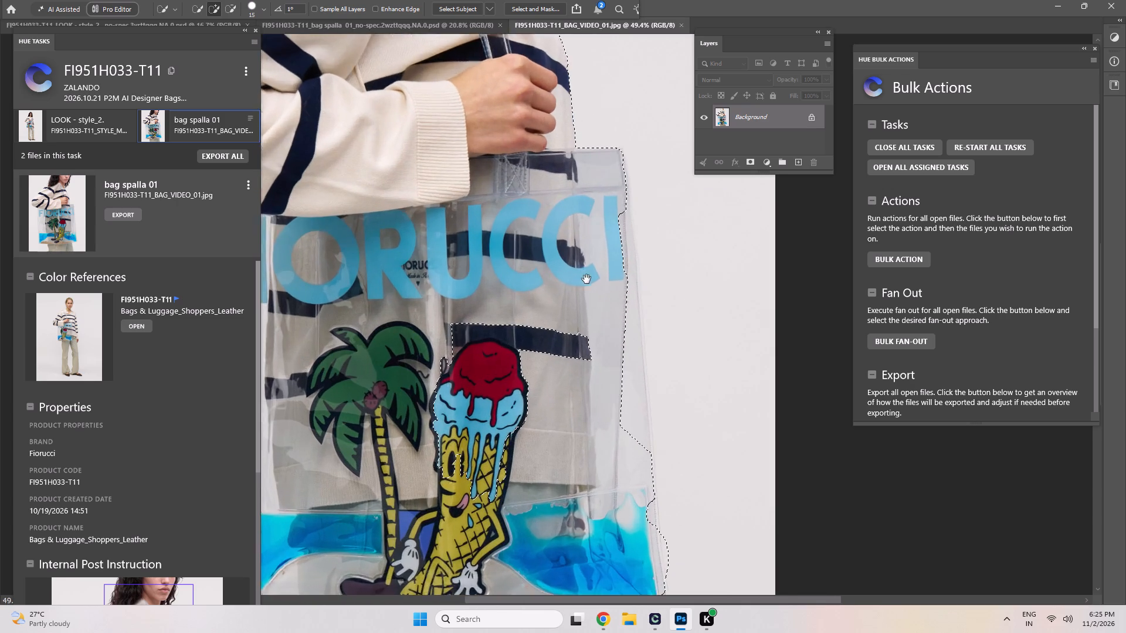
drag(503, 373, 590, 375)
drag(543, 336, 557, 367)
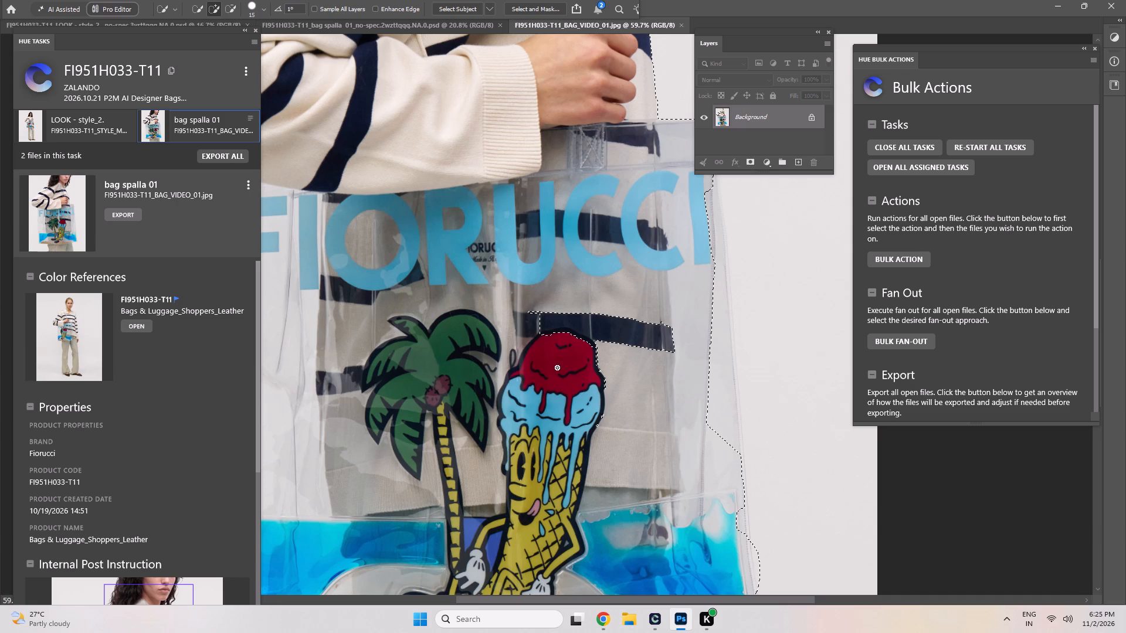
drag(557, 367, 670, 345)
Refine the selection along the bag's upper side edge, just below the sleeve and beside the letter F.
key(space)
key(space)
key(space)
key(space)
key(space)
key(space)
key(space)
key(space)
key(space)
key(space)
key(space)
key(space)
key(space)
key(space)
key(space)
key(space)
key(space)
key(space)
key(space)
key(space)
scroll(645, 339, down, 3)
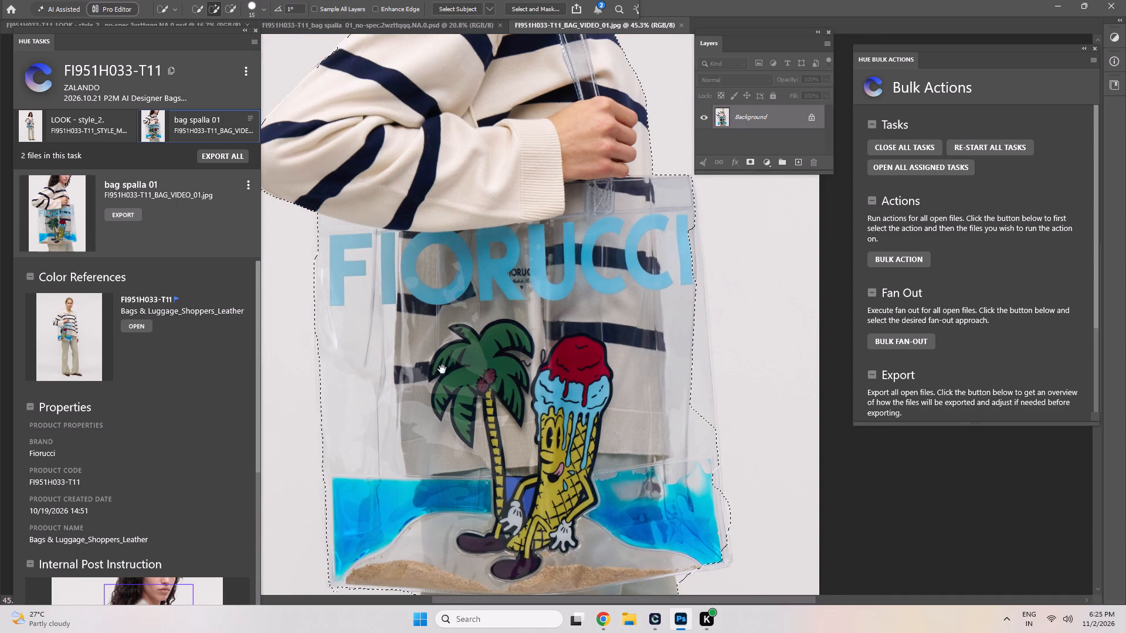
drag(401, 360, 455, 363)
scroll(382, 246, up, 9)
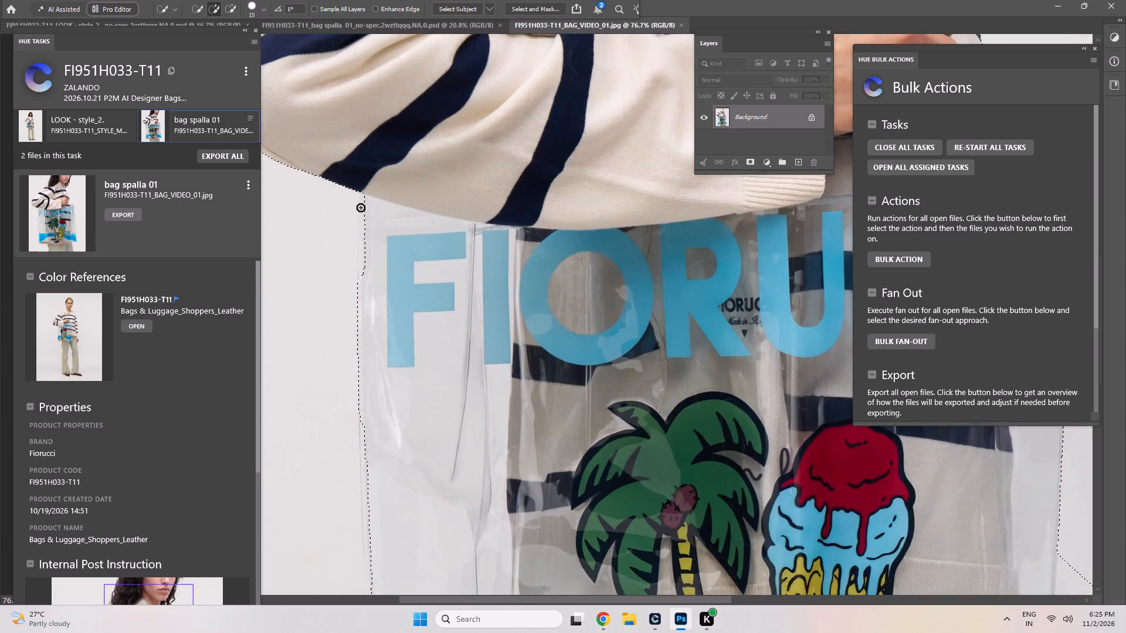
drag(365, 205, 361, 273)
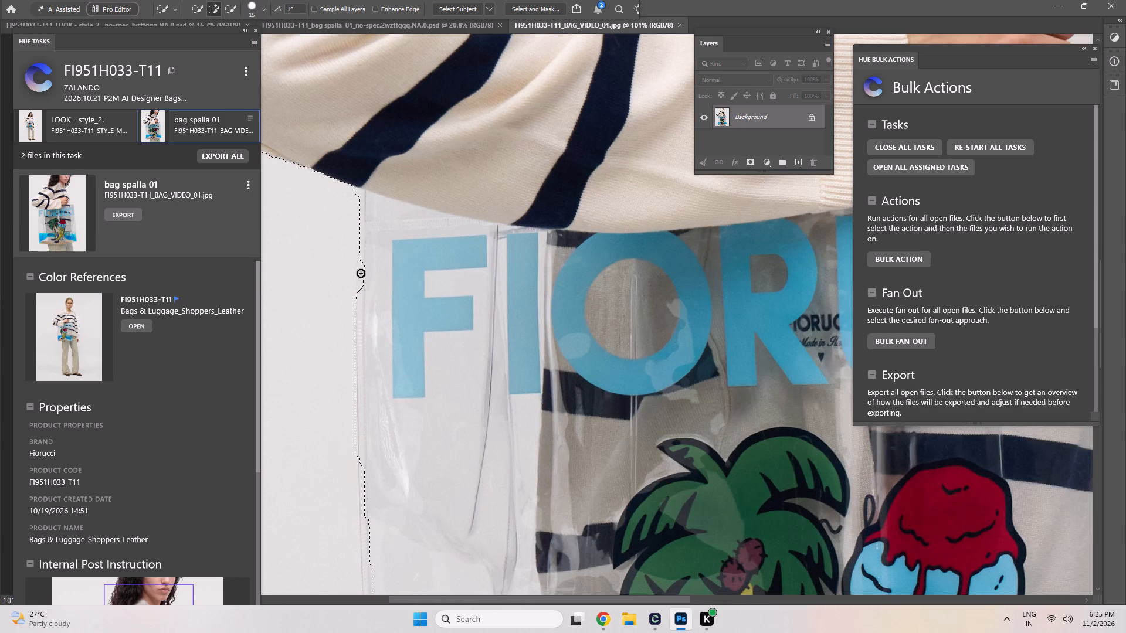
drag(361, 273, 359, 283)
Add the clear strip along the bag's opposite side edge, from below the final letter I toward the blue water, to the selection.
key(space)
key(space)
key(space)
key(space)
key(space)
key(space)
key(space)
key(space)
key(space)
key(space)
key(space)
key(space)
key(space)
key(space)
key(space)
key(space)
key(space)
key(space)
key(space)
key(space)
scroll(418, 312, down, 8)
drag(473, 428, 504, 277)
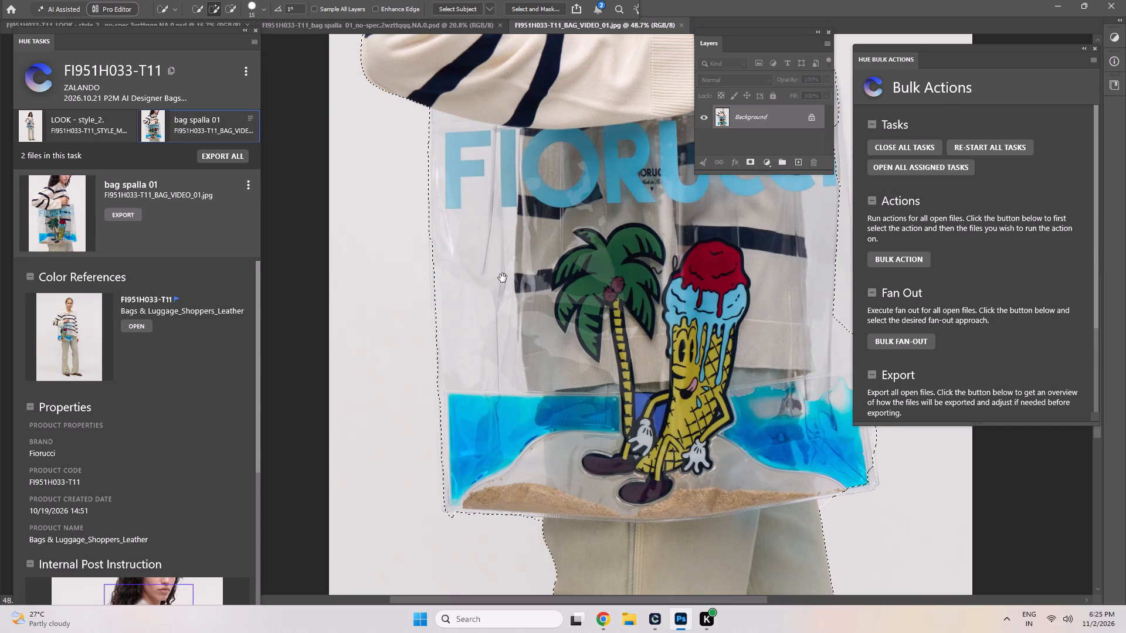
scroll(556, 292, down, 9)
key(space)
key(space)
key(space)
key(space)
key(space)
key(space)
key(space)
key(space)
drag(615, 311, 518, 289)
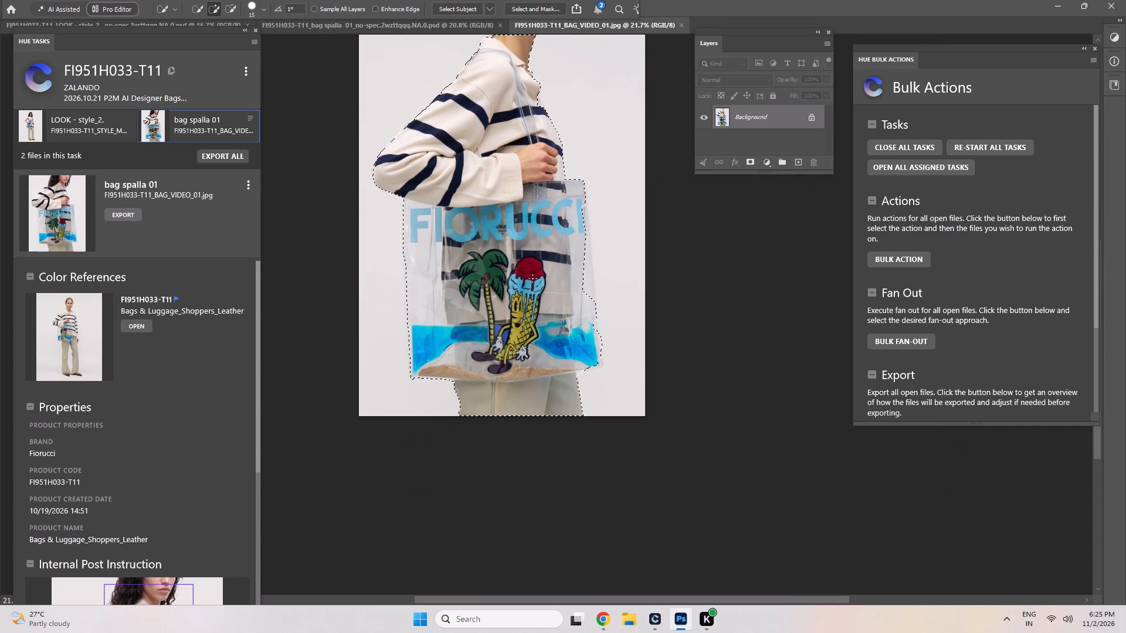
scroll(598, 235, up, 9)
drag(570, 168, 590, 373)
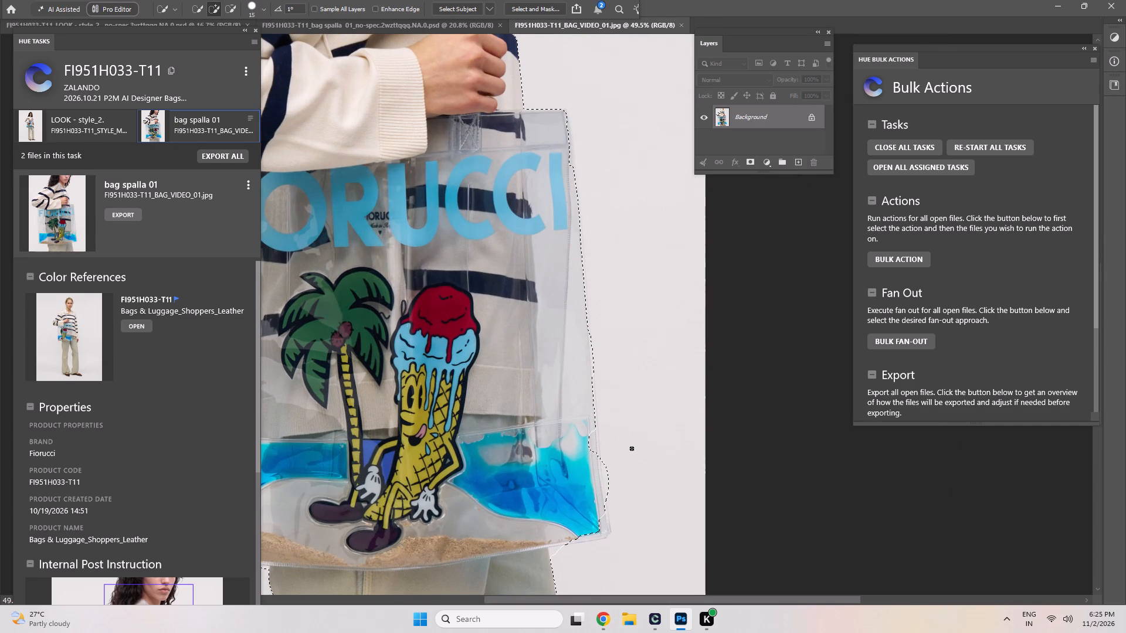
Trim the excess background beside the blue water and add the bag's clear bottom corner and seam to the selection.
key(space)
key(space)
key(space)
key(space)
key(space)
key(space)
scroll(638, 436, down, 5)
scroll(616, 442, up, 7)
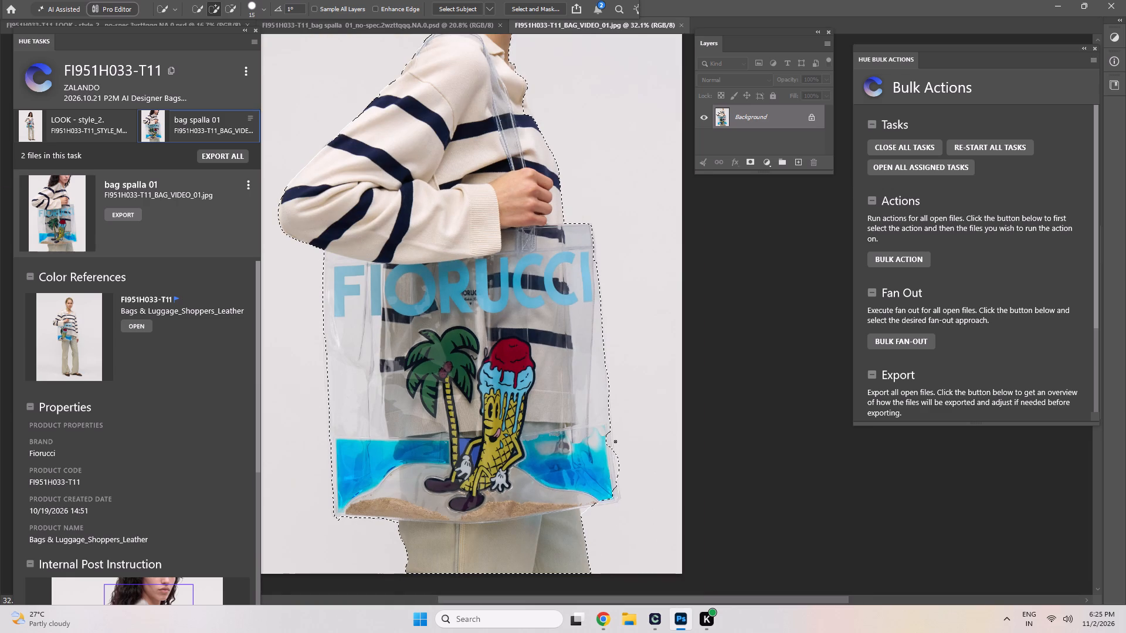
scroll(615, 441, up, 2)
drag(605, 403, 610, 438)
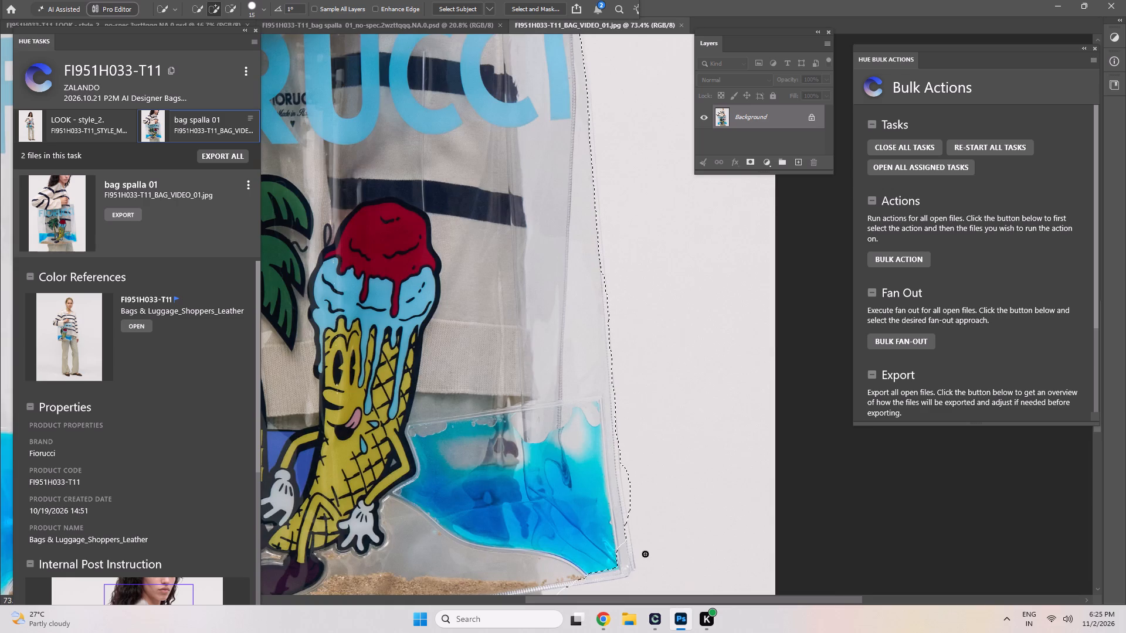
alt+drag(625, 465, 625, 483)
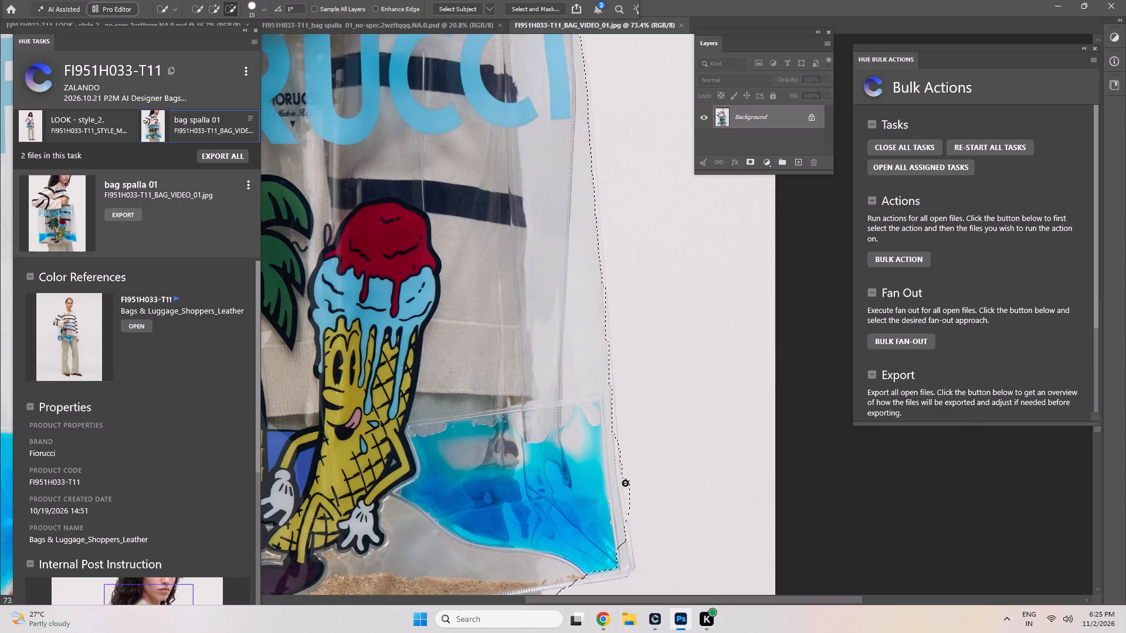
alt+drag(625, 483, 631, 517)
drag(622, 556, 620, 568)
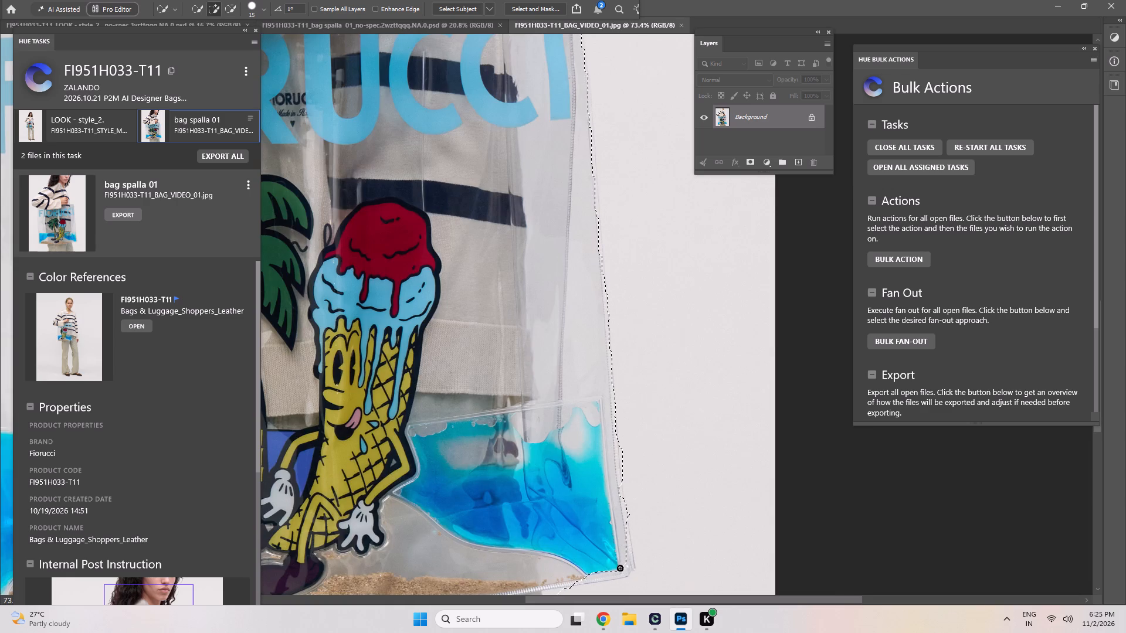
drag(620, 568, 623, 571)
drag(624, 571, 626, 556)
click(629, 544)
drag(612, 573, 579, 579)
Clean up the selection where the bag's bottom seam meets the outer edge of the trousers.
scroll(583, 565, down, 5)
key(space)
key(space)
key(space)
key(space)
key(space)
key(space)
key(space)
key(space)
key(space)
key(space)
key(space)
key(space)
key(space)
key(space)
drag(576, 523, 610, 312)
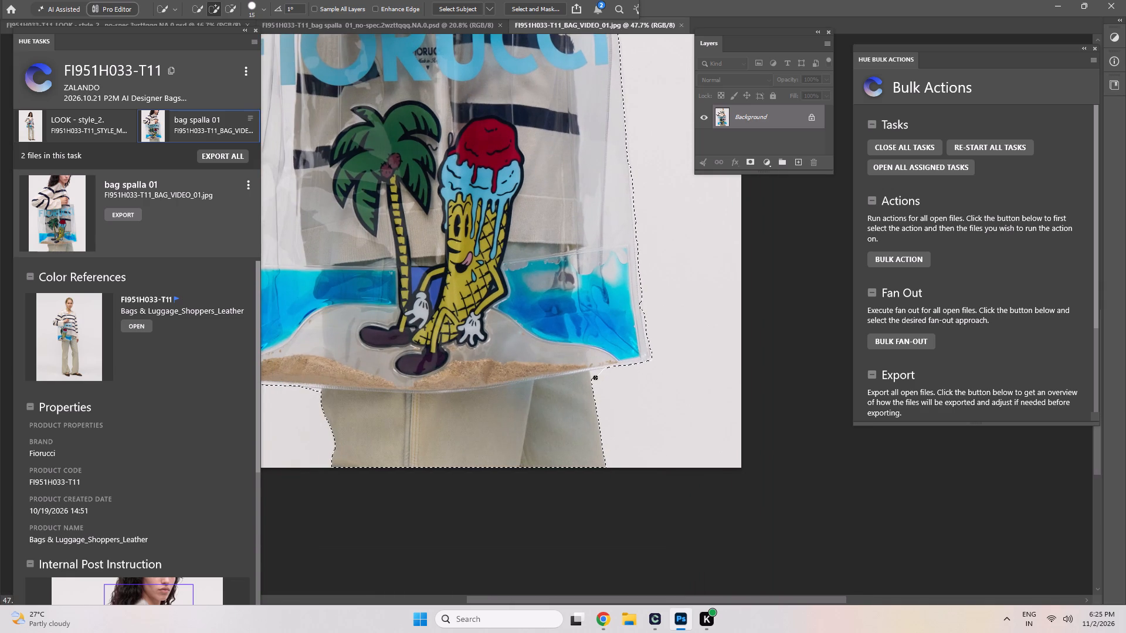
scroll(598, 371, up, 10)
alt+drag(588, 379, 585, 377)
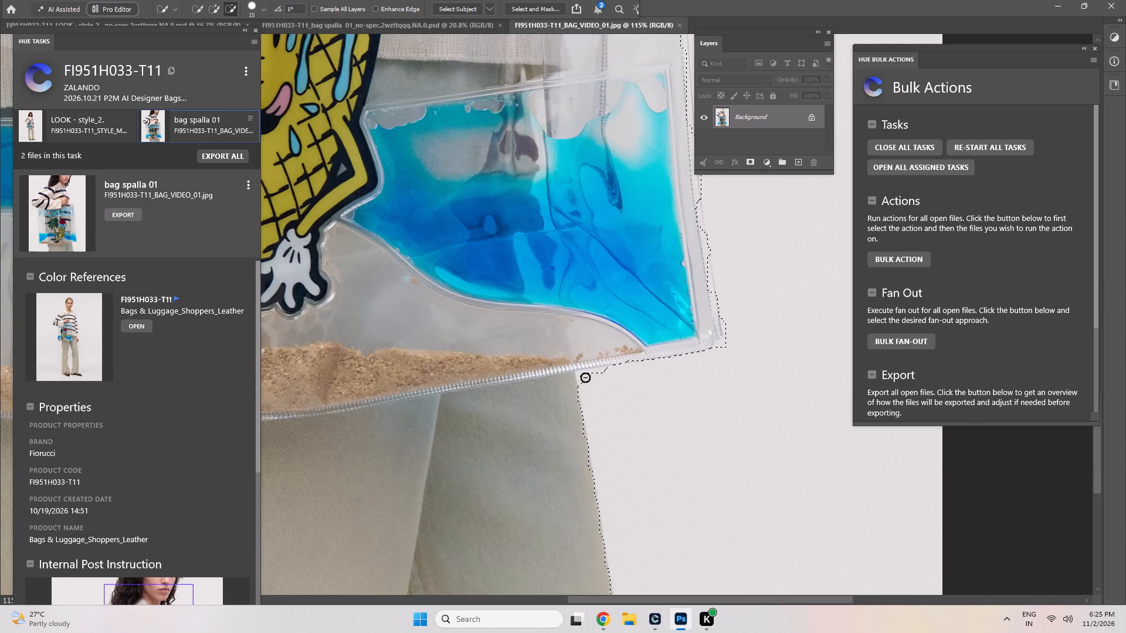
alt+drag(585, 377, 583, 381)
alt+drag(583, 381, 577, 379)
drag(567, 369, 571, 367)
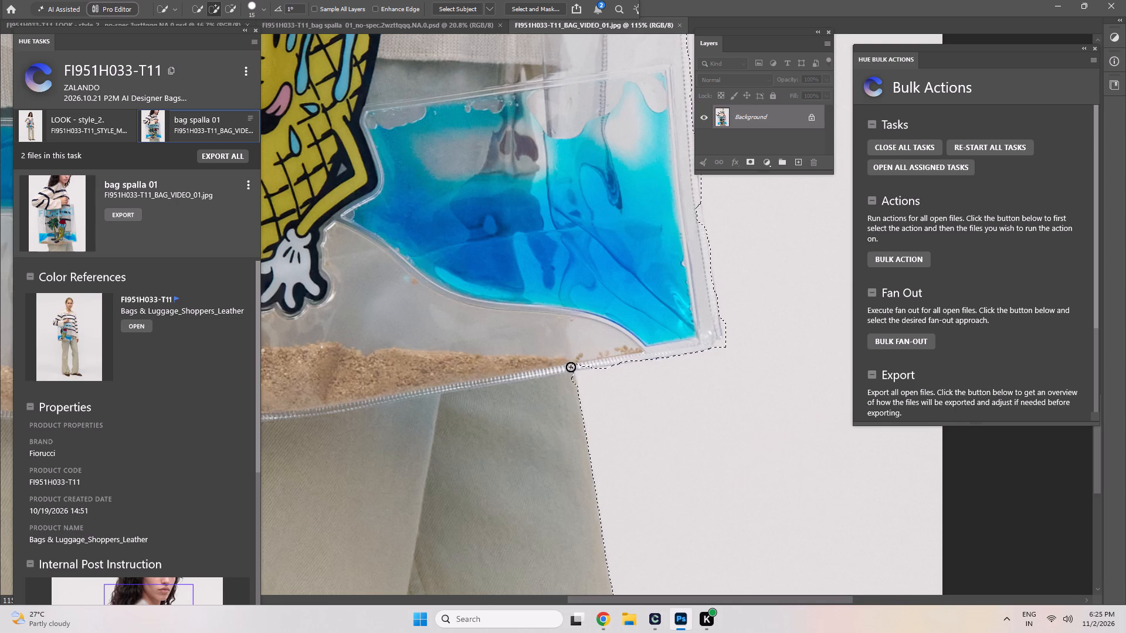
Refine the selection edge along the bag's bottom seam beside the outer edge of the trousers.
drag(571, 367, 595, 360)
Trim the model's neck above the sweater collar out of the selection.
scroll(616, 418, down, 11)
key(space)
key(space)
key(space)
key(space)
key(space)
key(space)
key(space)
key(space)
key(space)
key(space)
key(space)
key(space)
key(space)
key(space)
key(space)
key(space)
key(space)
key(space)
key(space)
key(space)
drag(503, 205, 603, 380)
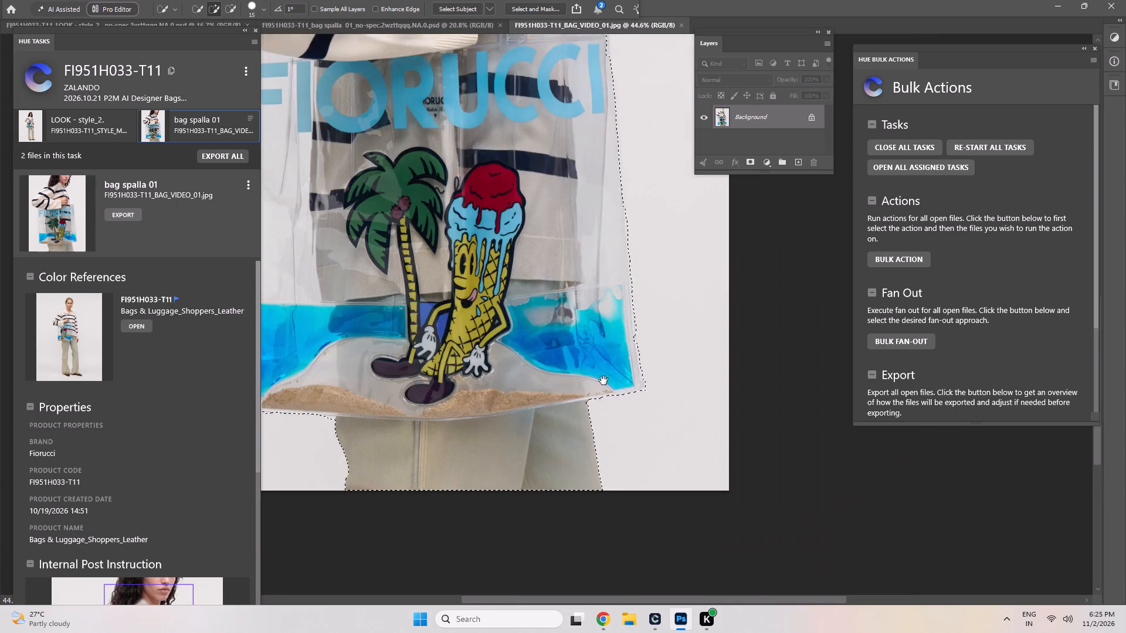
drag(603, 380, 612, 392)
scroll(592, 345, down, 6)
scroll(587, 141, up, 4)
key(space)
key(space)
key(space)
key(space)
key(space)
key(space)
key(space)
key(space)
key(space)
key(space)
key(space)
key(space)
key(space)
key(space)
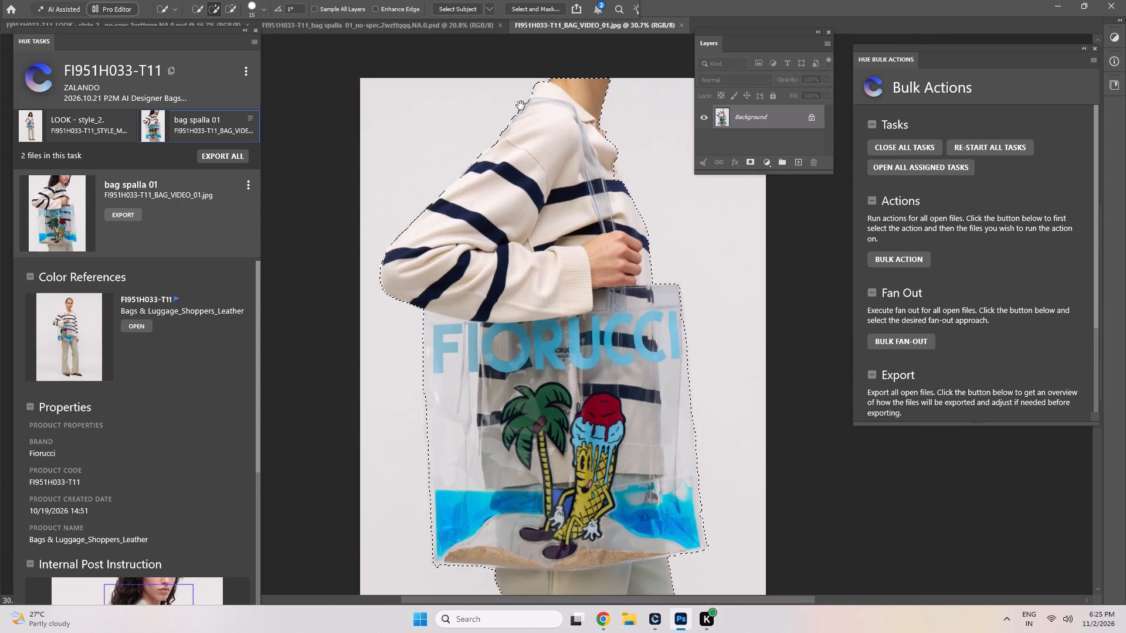
drag(525, 110, 528, 298)
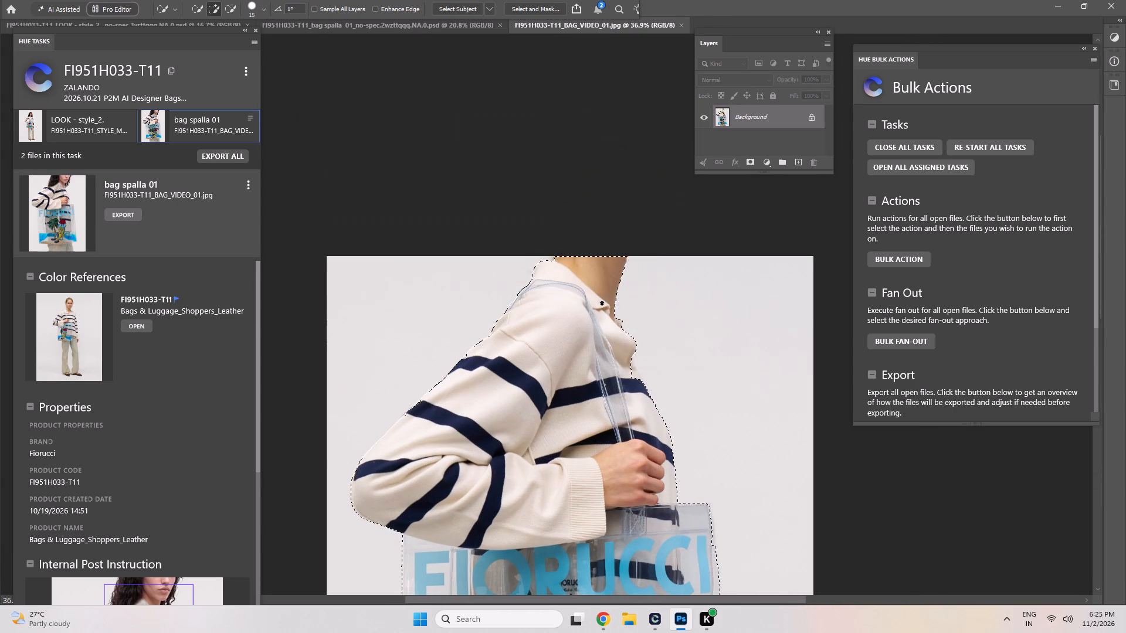
alt+drag(561, 254, 604, 277)
scroll(616, 325, down, 4)
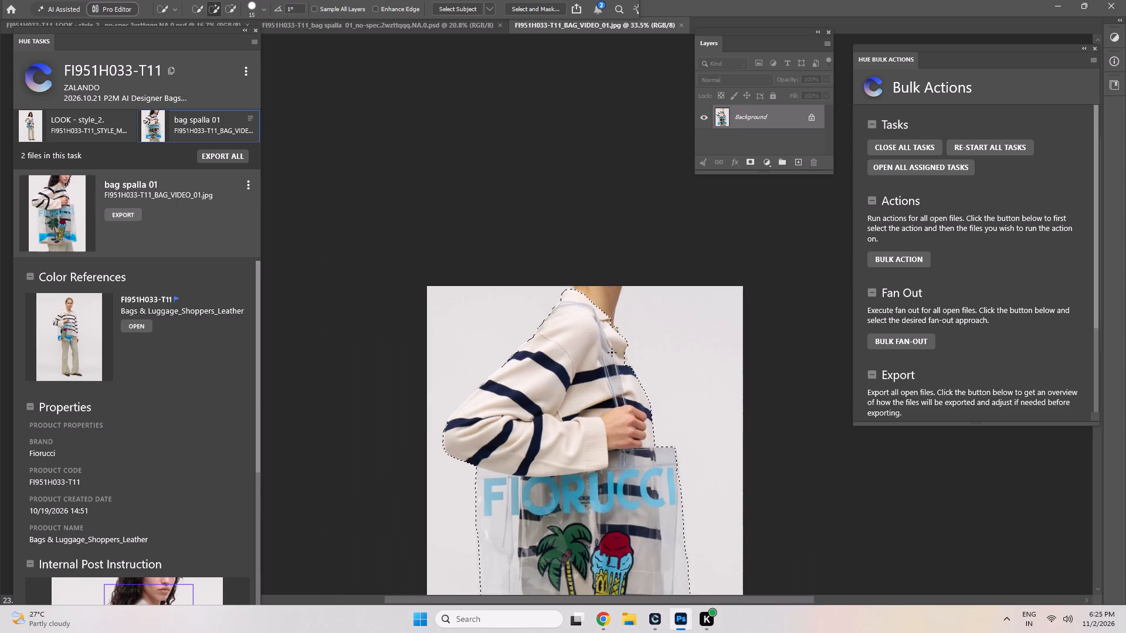
Subtract the hand gripping the bag straps from the selection.
scroll(612, 352, down, 5)
scroll(628, 409, up, 11)
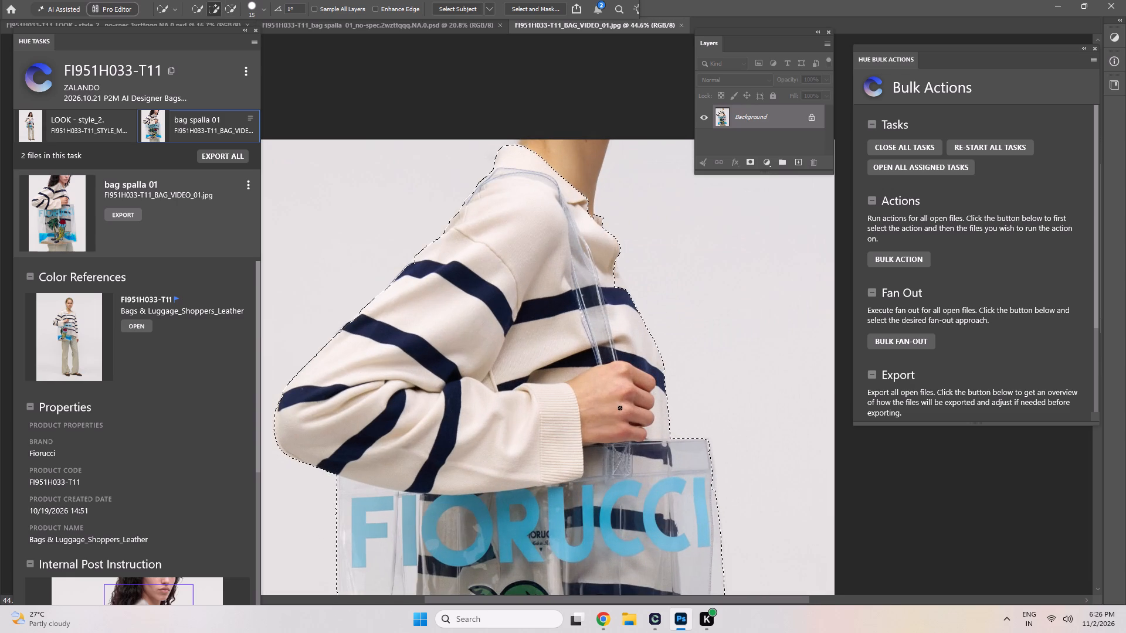
alt+drag(616, 381, 612, 404)
alt+drag(641, 372, 646, 372)
alt+drag(655, 386, 650, 383)
alt+click(650, 383)
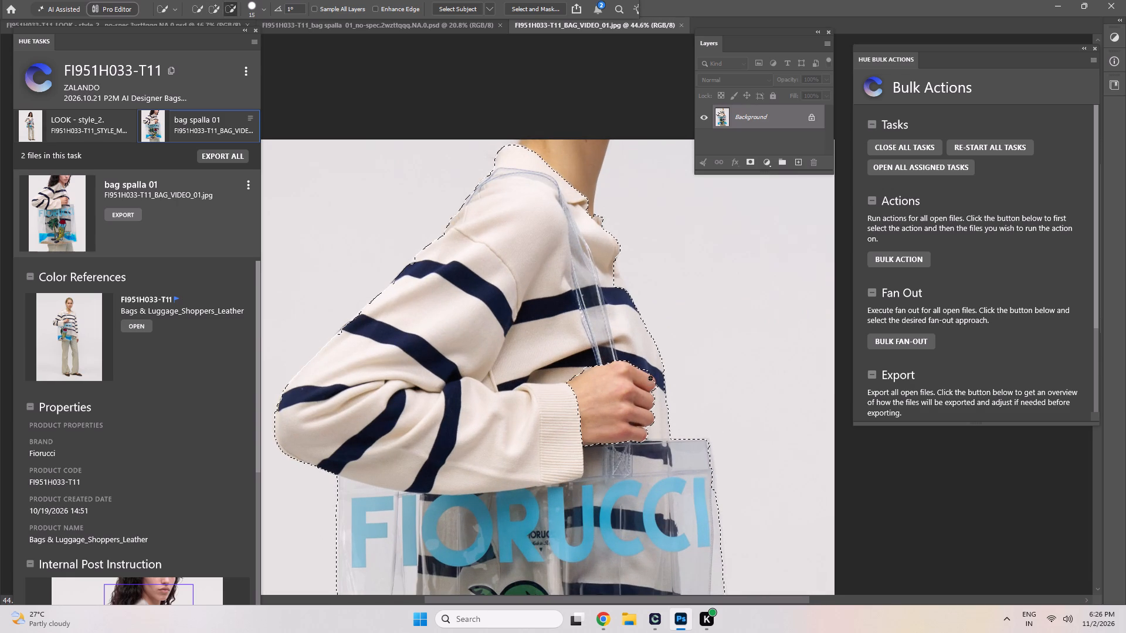
Copy the selected sweater and bag and paste them into the FI951H033-T11_bag spalla 01 PSD.
scroll(676, 473, down, 11)
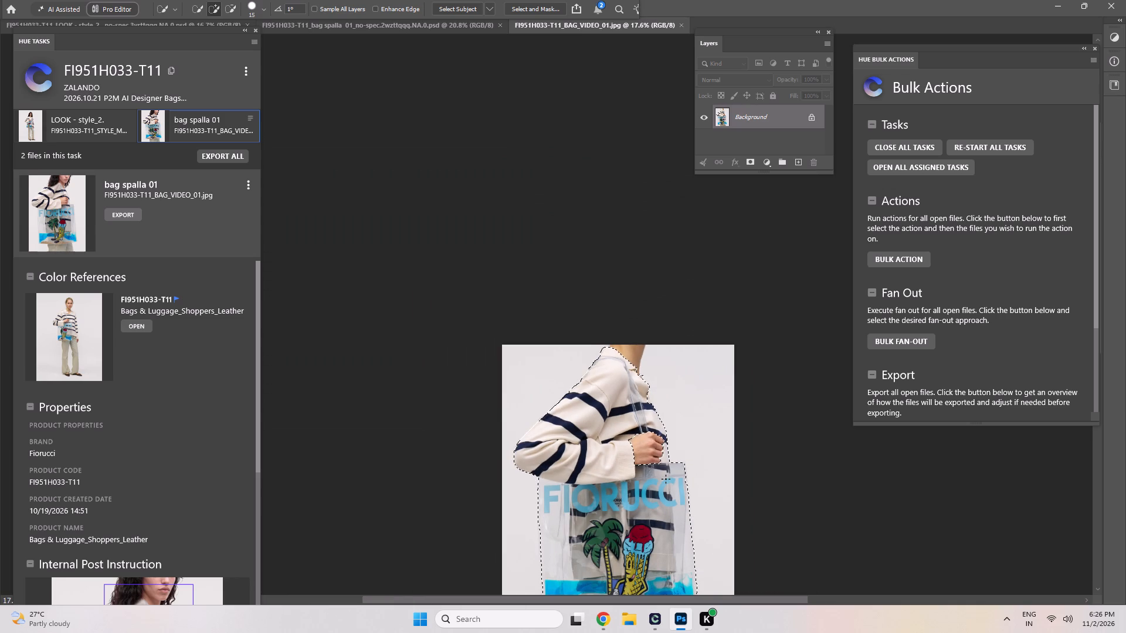
key(ctrl+c)
click(168, 128)
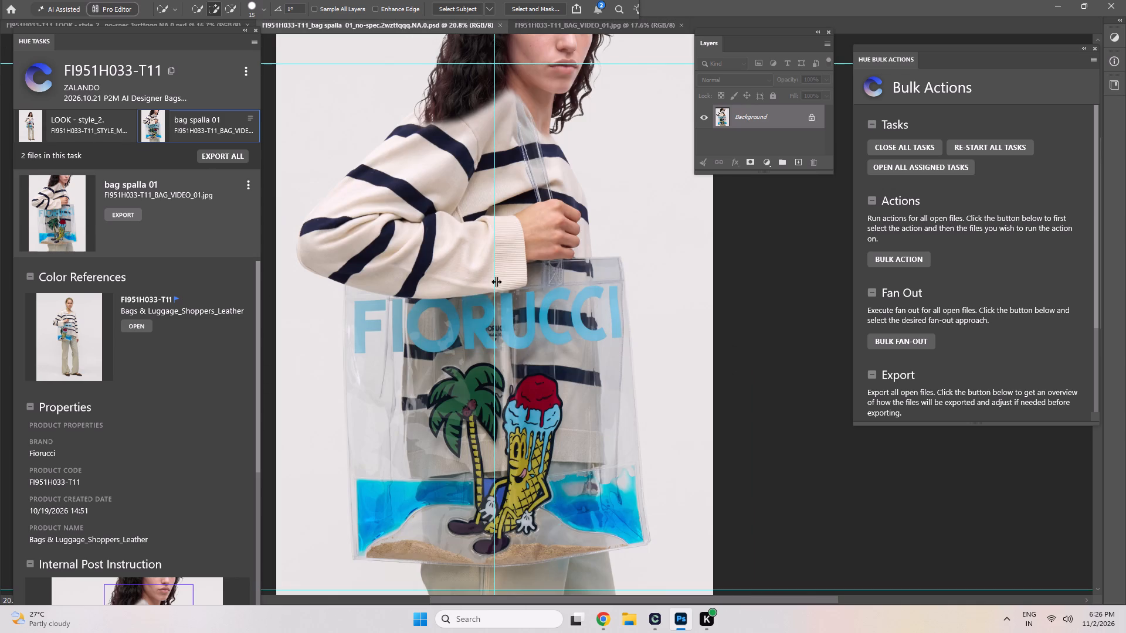
key(ctrl+v)
scroll(462, 256, down, 5)
scroll(489, 304, down, 3)
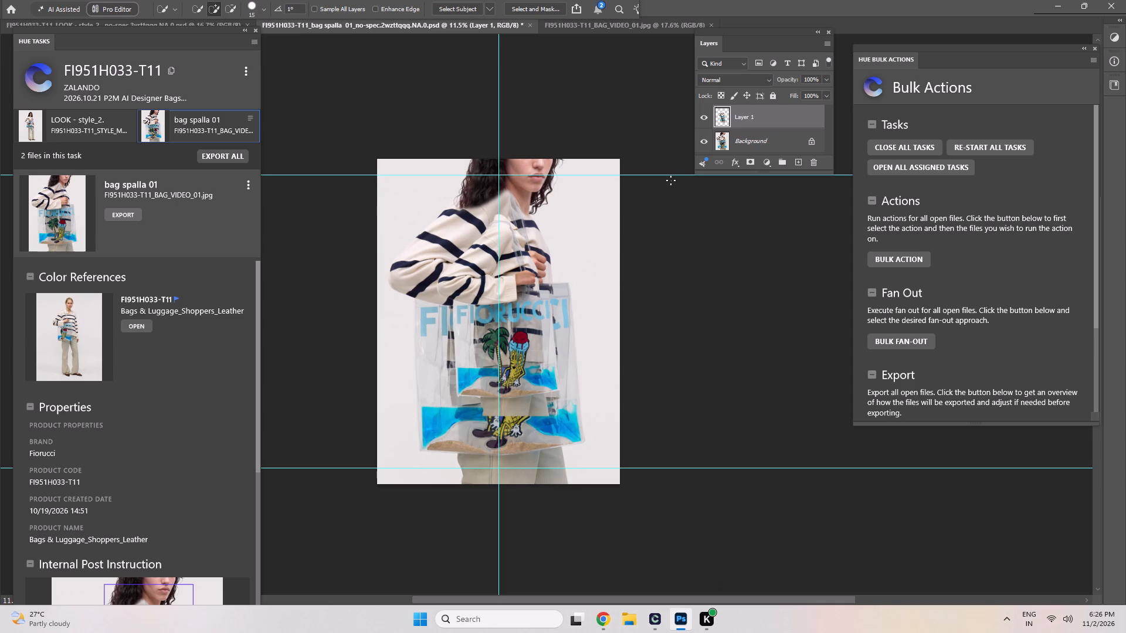
Enlarge the pasted model-and-bag layer proportionally to 115.91%, extending it upward.
key(ctrl+t)
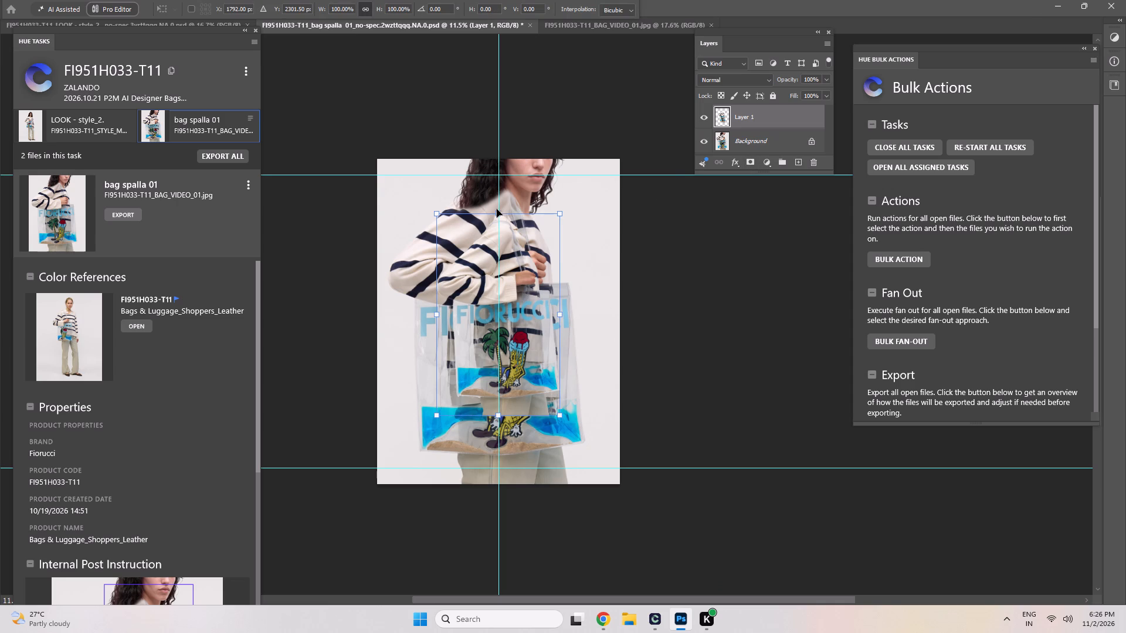
drag(497, 215, 501, 183)
double_click(622, 342)
double_click(495, 416)
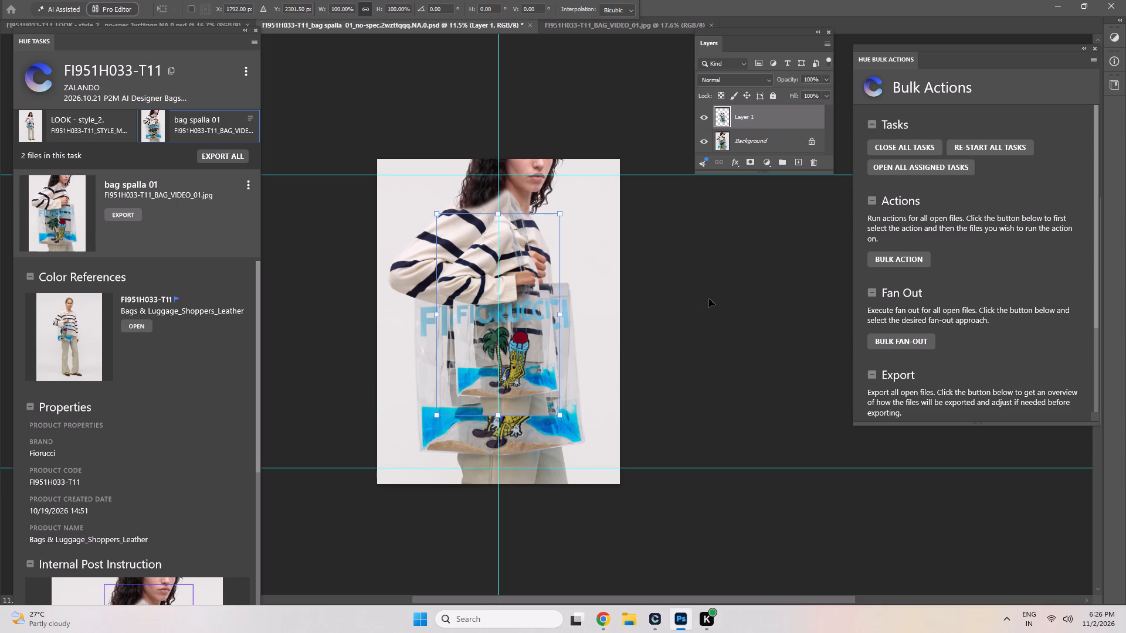
double_click(709, 299)
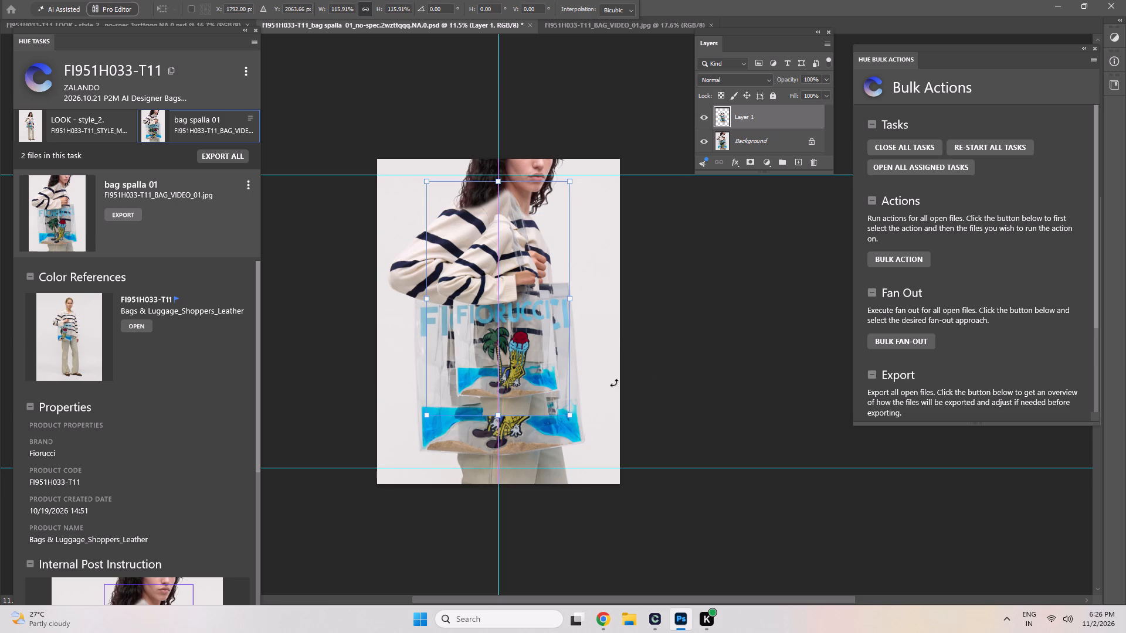
Transform the pasted layer again, scaling it to 138.53% to fill the canvas height, and align it over the existing bag.
key(ctrl+t)
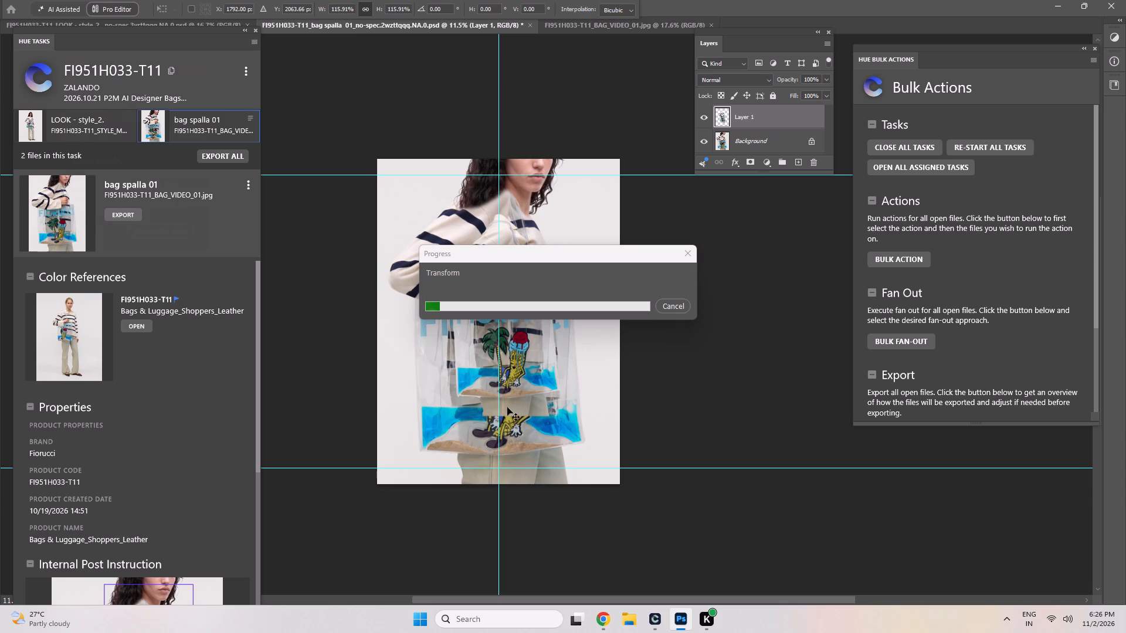
key(ctrl+t)
drag(498, 182, 500, 163)
drag(499, 421, 501, 477)
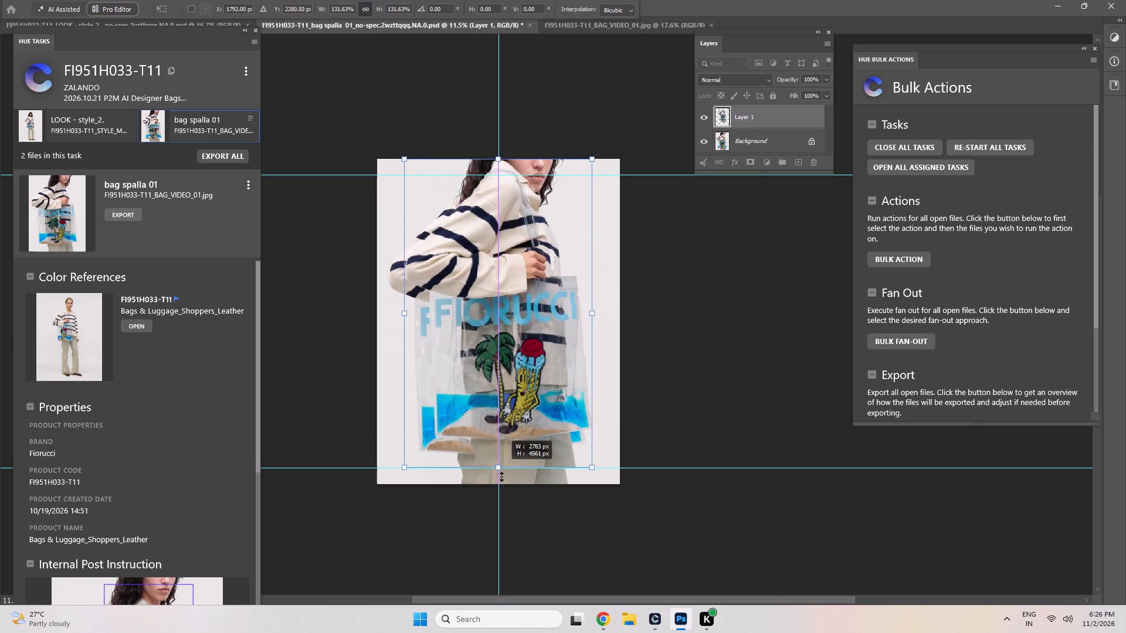
drag(501, 477, 499, 494)
drag(508, 399, 501, 399)
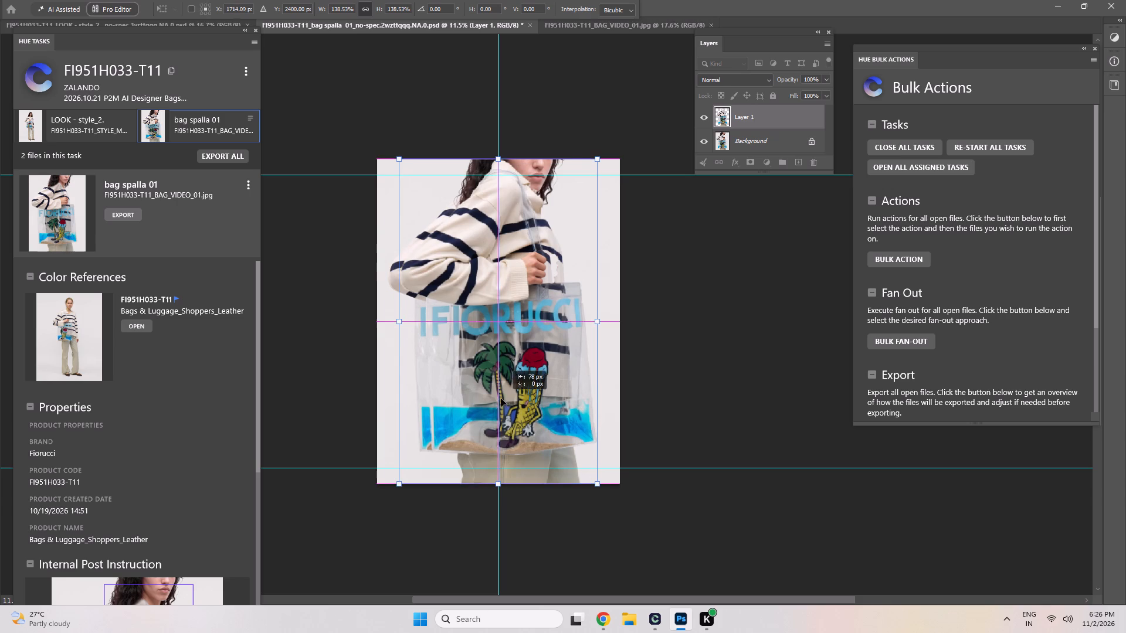
drag(501, 399, 495, 400)
double_click(495, 400)
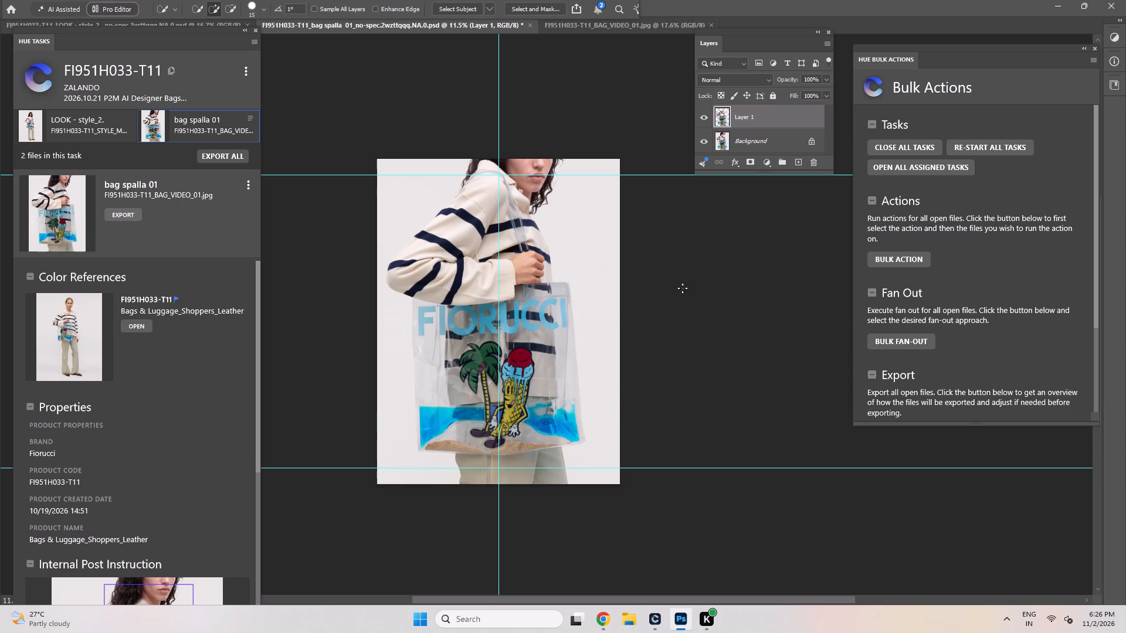
Start a warp on Layer 1 and shift the collar and upper strap down to match the model underneath.
scroll(551, 331, up, 5)
scroll(615, 237, up, 4)
key(space)
key(space)
key(space)
key(space)
key(space)
key(space)
key(space)
key(space)
key(space)
key(space)
key(space)
key(space)
key(space)
key(space)
key(space)
key(space)
key(space)
key(space)
key(space)
key(space)
drag(487, 247, 544, 404)
drag(501, 326, 524, 426)
key(ctrl+t)
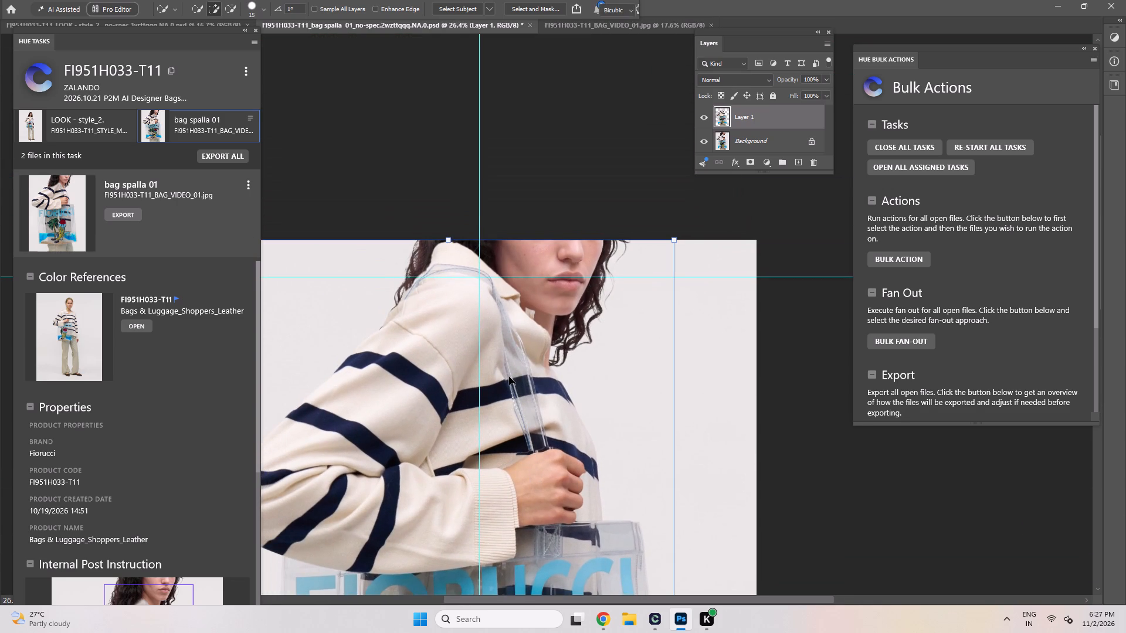
right_click(506, 312)
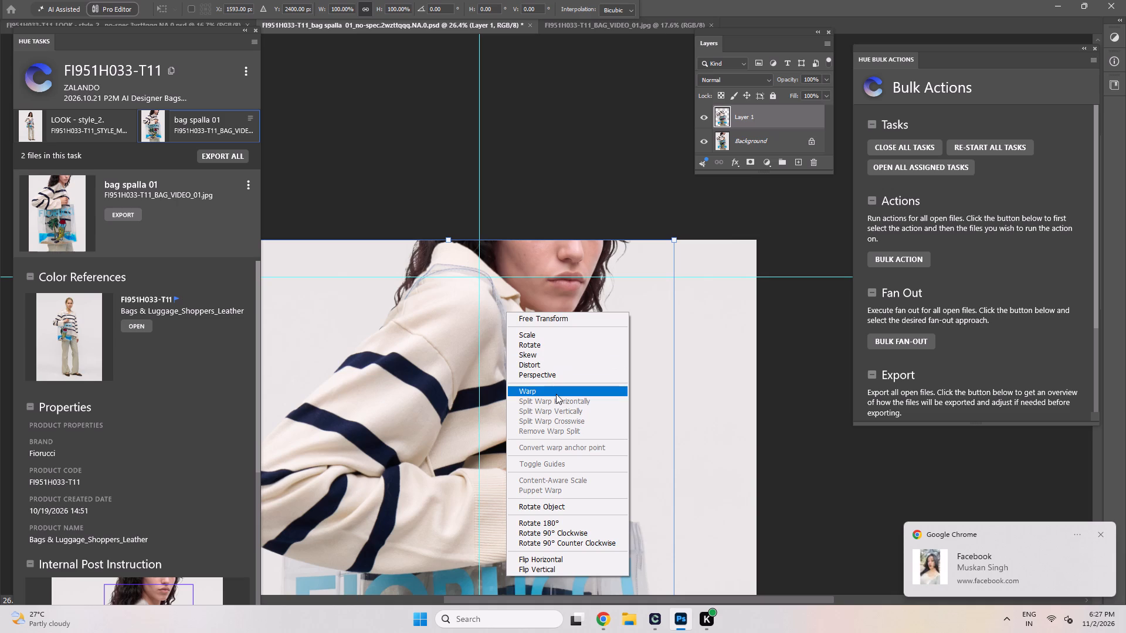
click(556, 394)
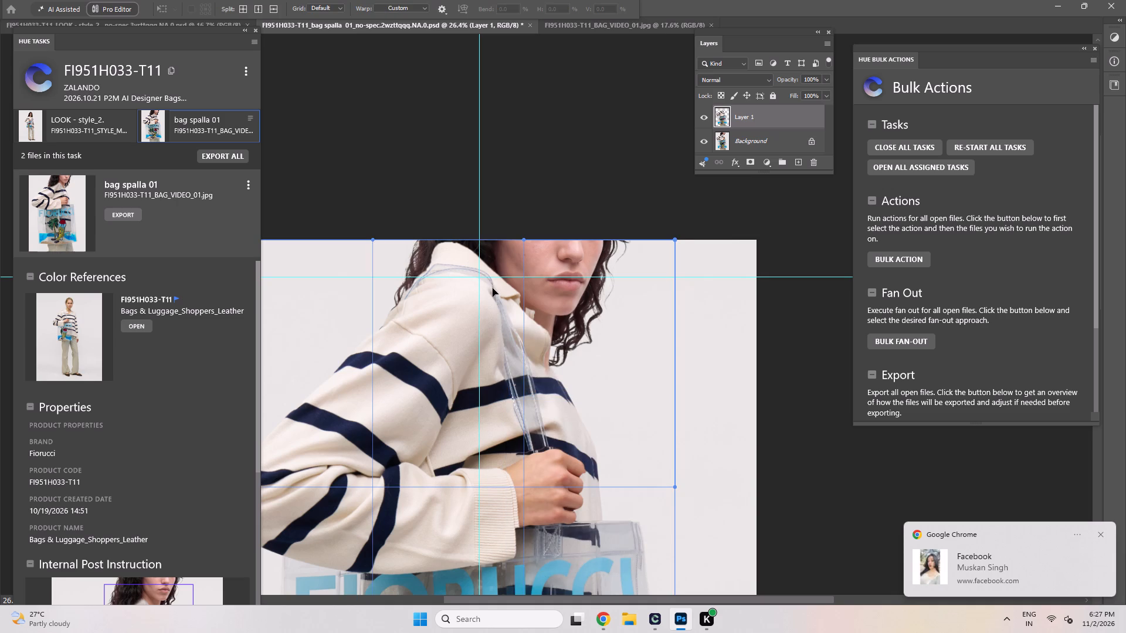
click(500, 305)
click(506, 315)
drag(512, 321, 518, 327)
drag(518, 330, 516, 345)
double_click(516, 345)
Warp the sleeve, shoulder, chest stripes and collar to line up with the sweater and neck underneath.
click(335, 382)
click(331, 377)
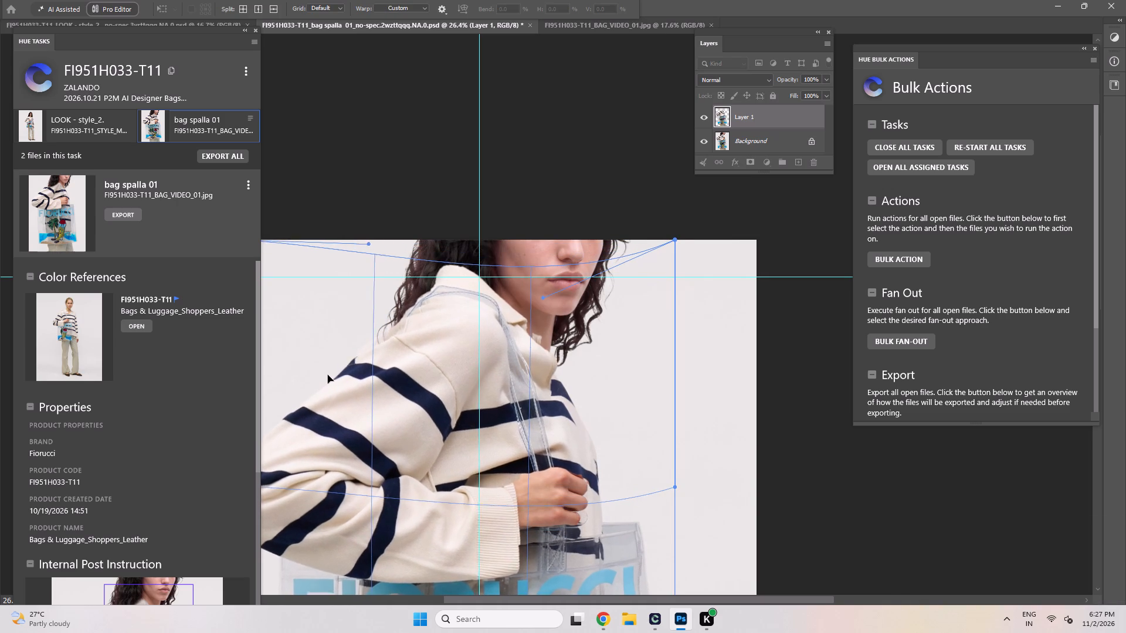
click(415, 325)
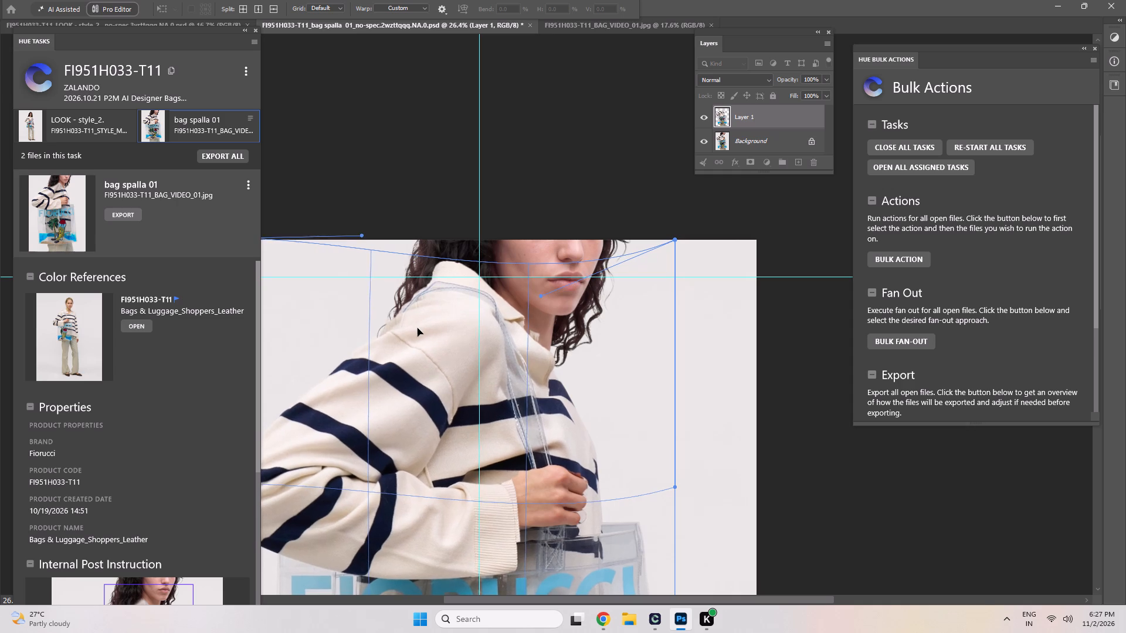
drag(571, 421, 572, 422)
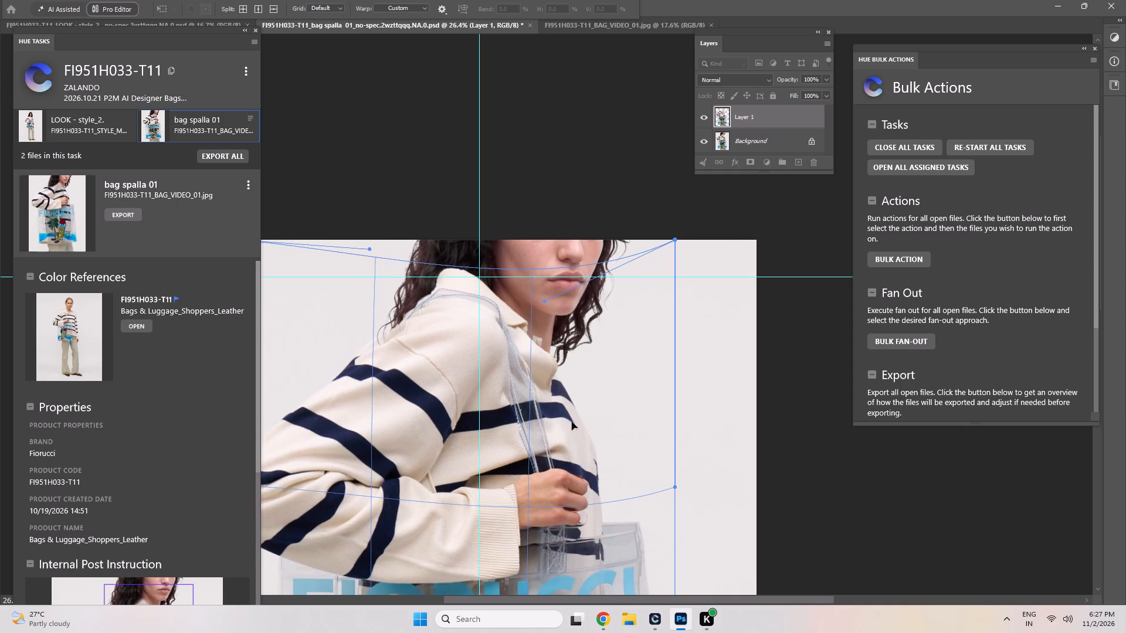
drag(572, 422, 577, 399)
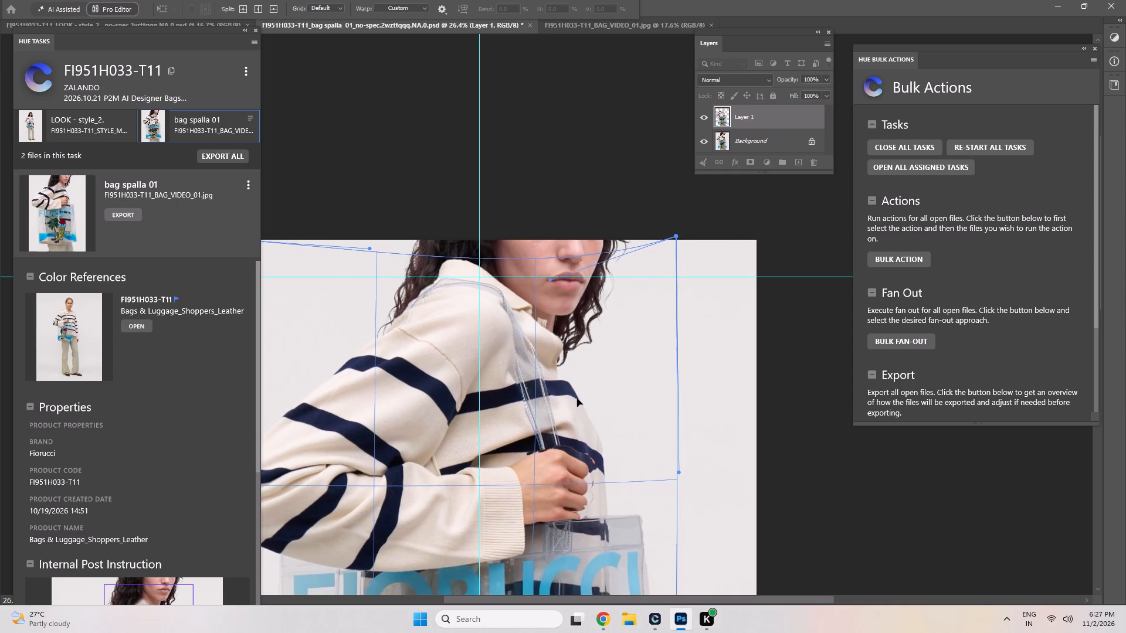
drag(577, 399, 579, 409)
click(543, 325)
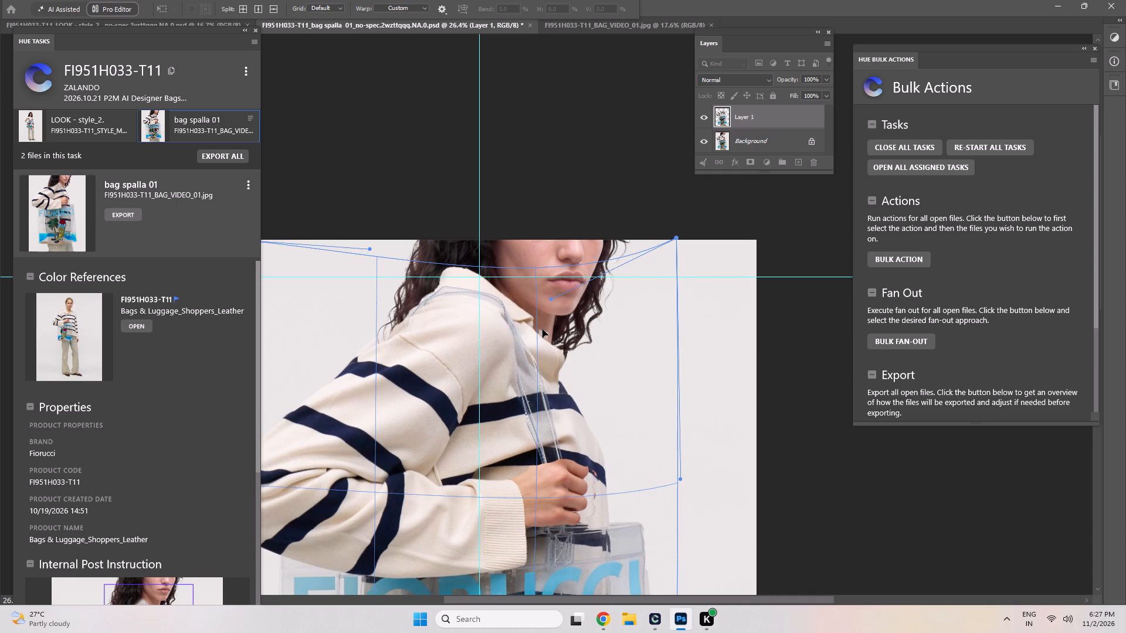
click(542, 329)
Examine how the warped Layer 1 fits the image from the collar and hand down to the bag's base.
key(space)
key(space)
key(space)
key(space)
key(space)
key(space)
key(space)
key(space)
key(space)
key(space)
key(space)
key(space)
key(space)
key(space)
key(space)
key(space)
key(space)
key(space)
key(space)
key(space)
scroll(576, 425, down, 3)
drag(575, 413, 564, 276)
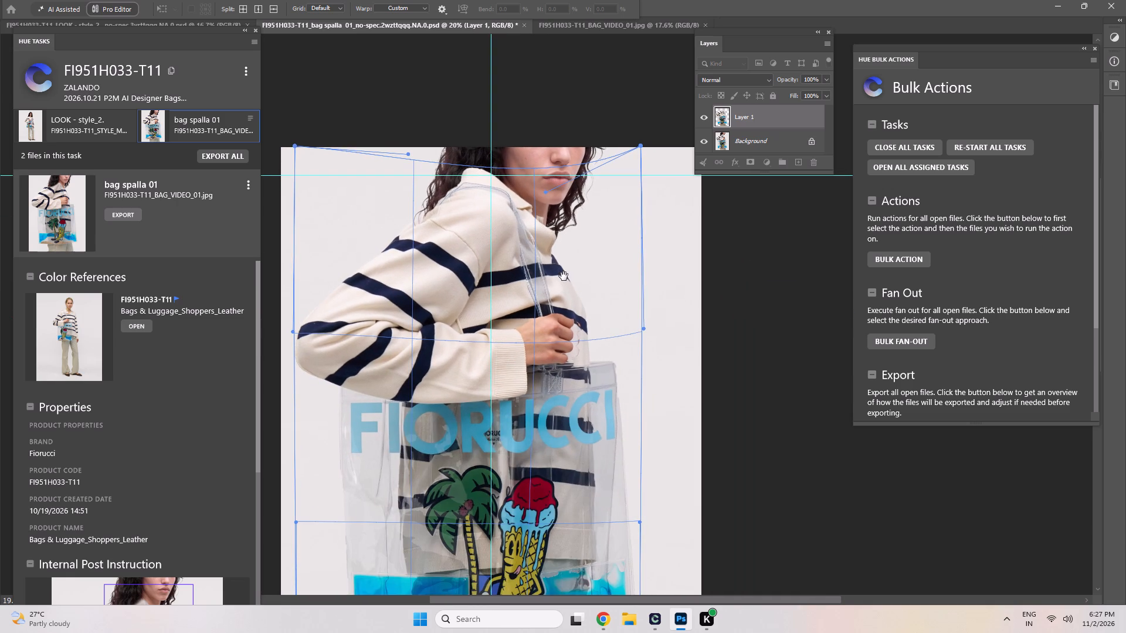
click(596, 457)
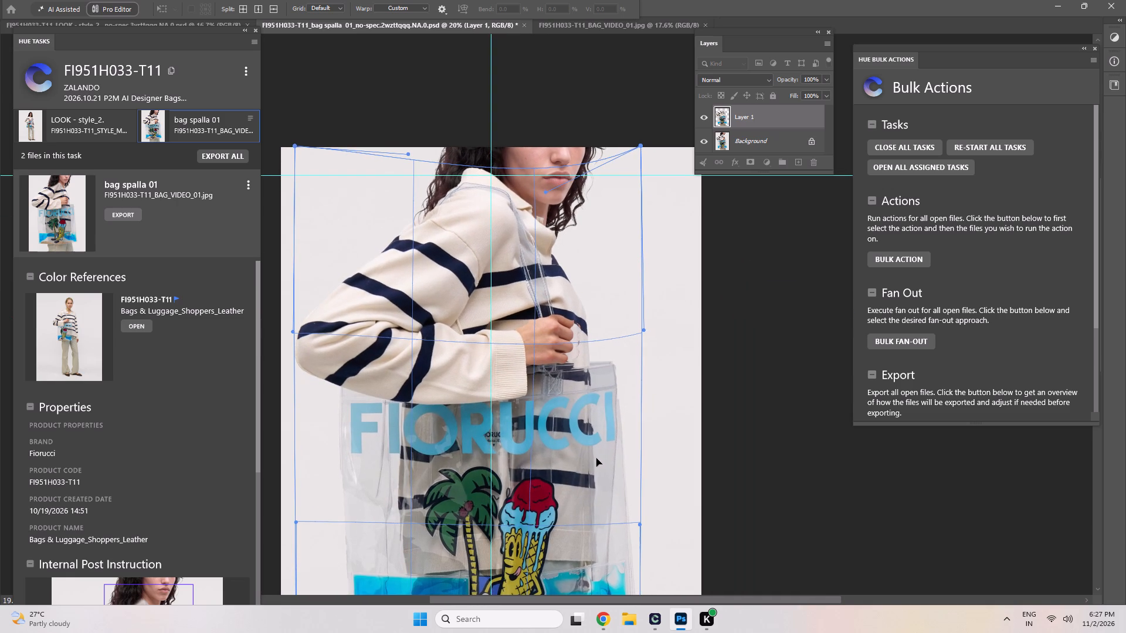
key(space)
key(space)
key(space)
key(space)
key(space)
key(space)
key(space)
key(space)
key(space)
key(space)
key(space)
key(space)
key(space)
key(space)
key(space)
key(space)
key(space)
key(space)
drag(562, 460, 550, 344)
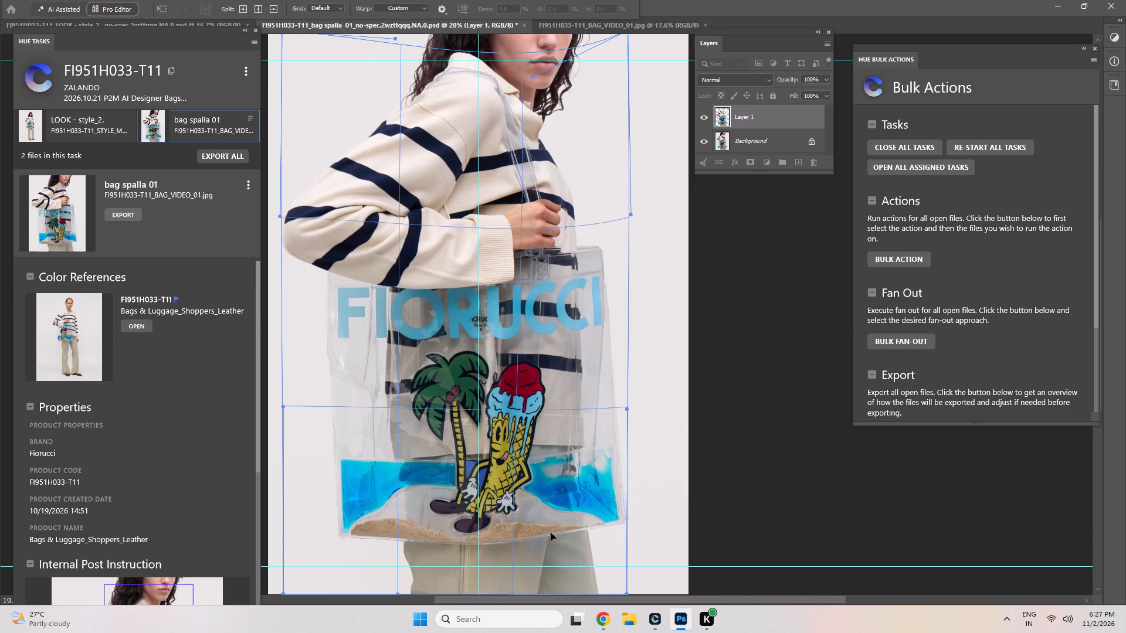
Warp the sleeve cuff and hand slightly up and toward the elbow to line up with the image underneath.
key(space)
key(space)
key(space)
key(space)
key(space)
key(space)
key(space)
key(space)
key(space)
key(space)
key(space)
key(space)
key(space)
key(space)
key(space)
key(space)
key(space)
key(space)
key(space)
key(space)
scroll(486, 234, up, 5)
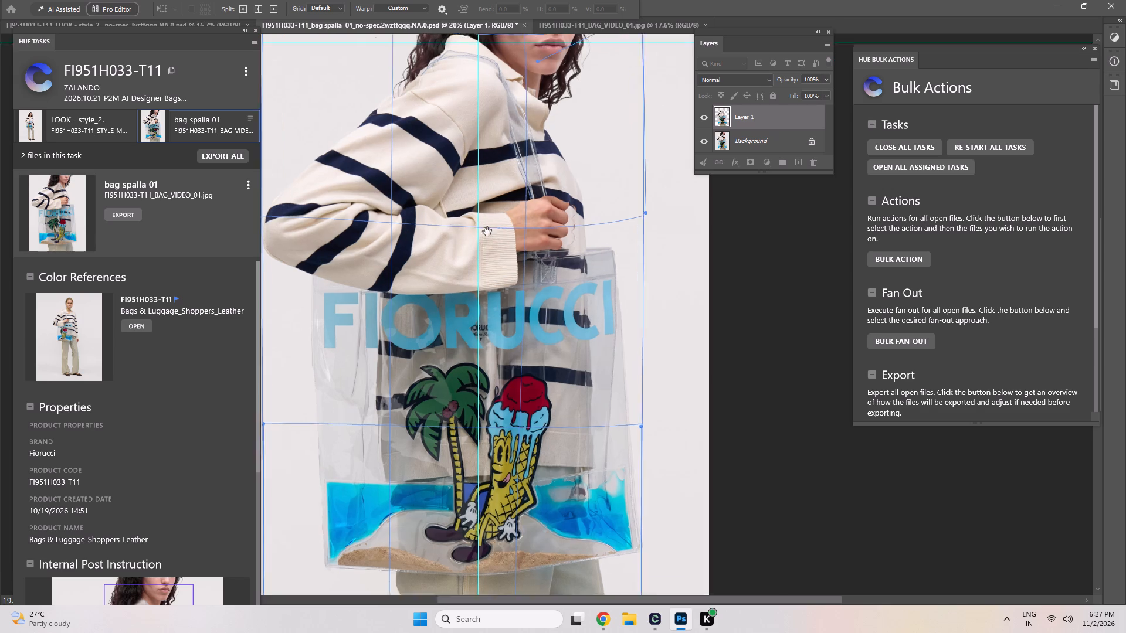
drag(523, 190, 522, 433)
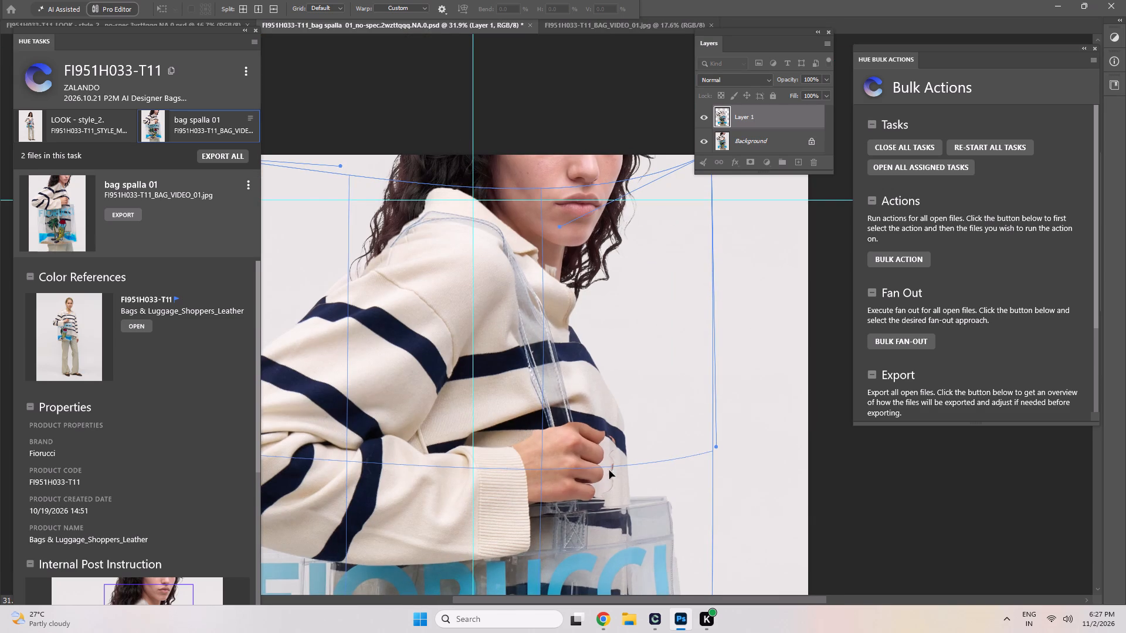
drag(523, 501, 511, 486)
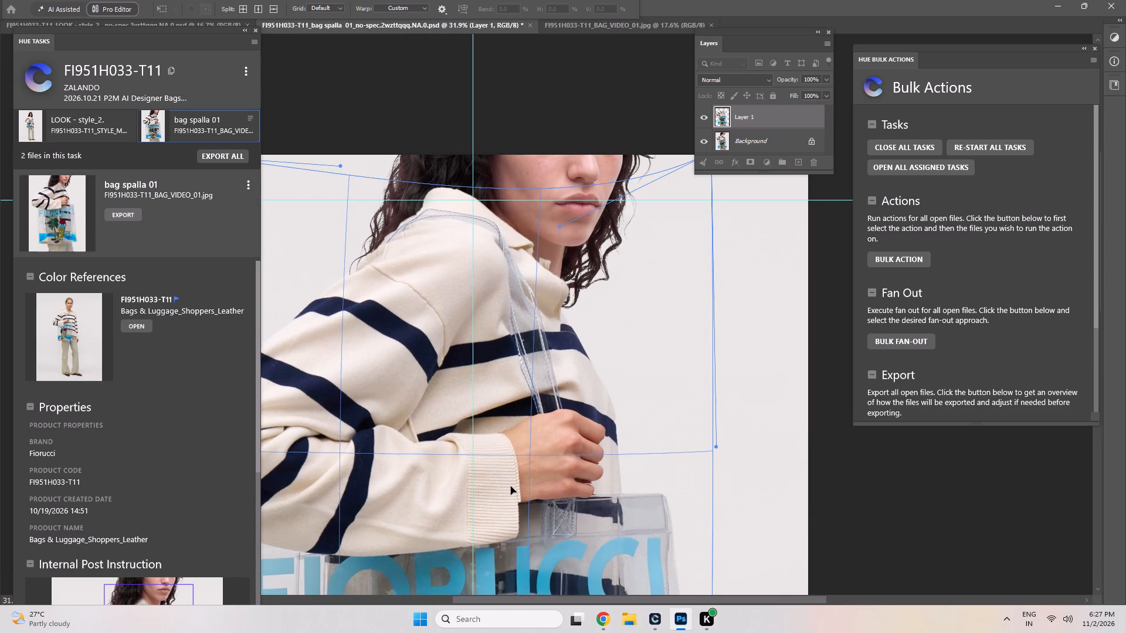
drag(511, 486, 510, 487)
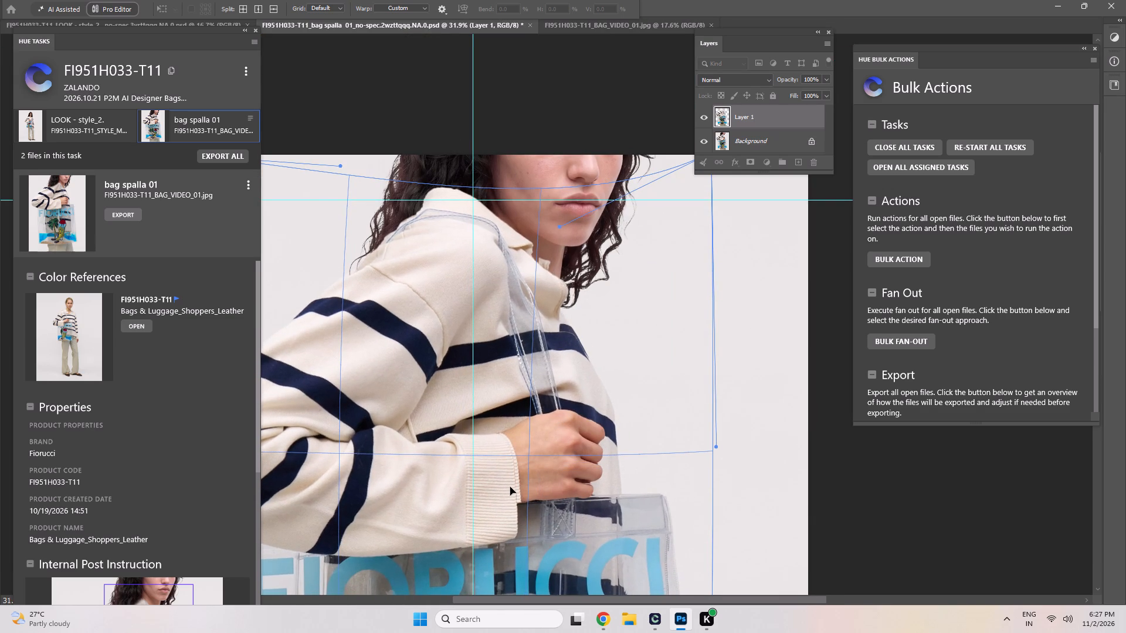
Warp the collar and top of the shoulder on Layer 1 slightly downward to line up with the neck and hair underneath.
key(space)
key(space)
key(space)
key(space)
key(space)
key(space)
key(space)
key(space)
key(space)
key(space)
key(space)
key(space)
key(space)
key(space)
key(space)
key(space)
key(space)
key(space)
key(space)
key(space)
scroll(564, 455, down, 4)
click(518, 511)
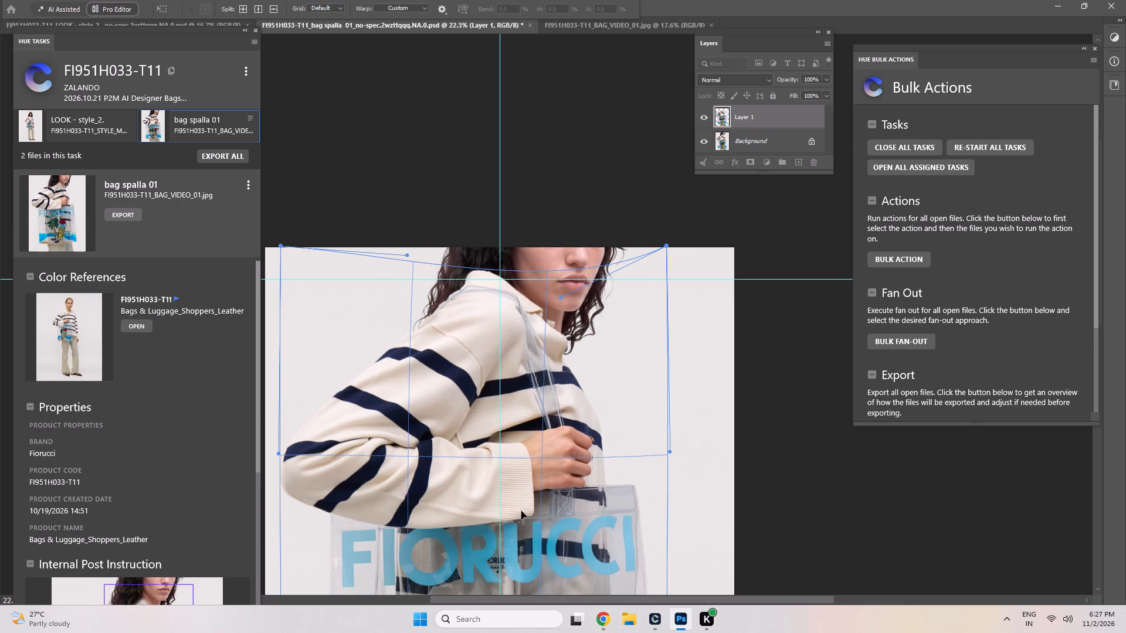
key(space)
key(space)
key(space)
key(space)
key(space)
key(space)
key(space)
key(space)
key(space)
key(space)
key(space)
key(space)
key(space)
key(space)
key(space)
key(space)
key(space)
key(space)
key(space)
key(space)
drag(556, 401, 556, 520)
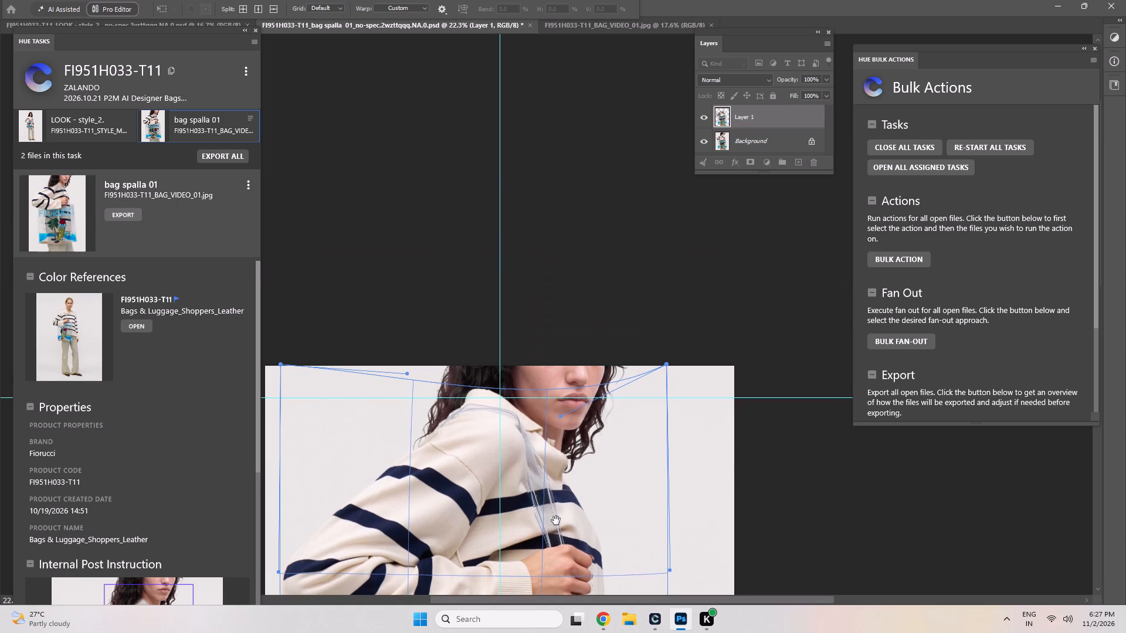
scroll(545, 421, up, 11)
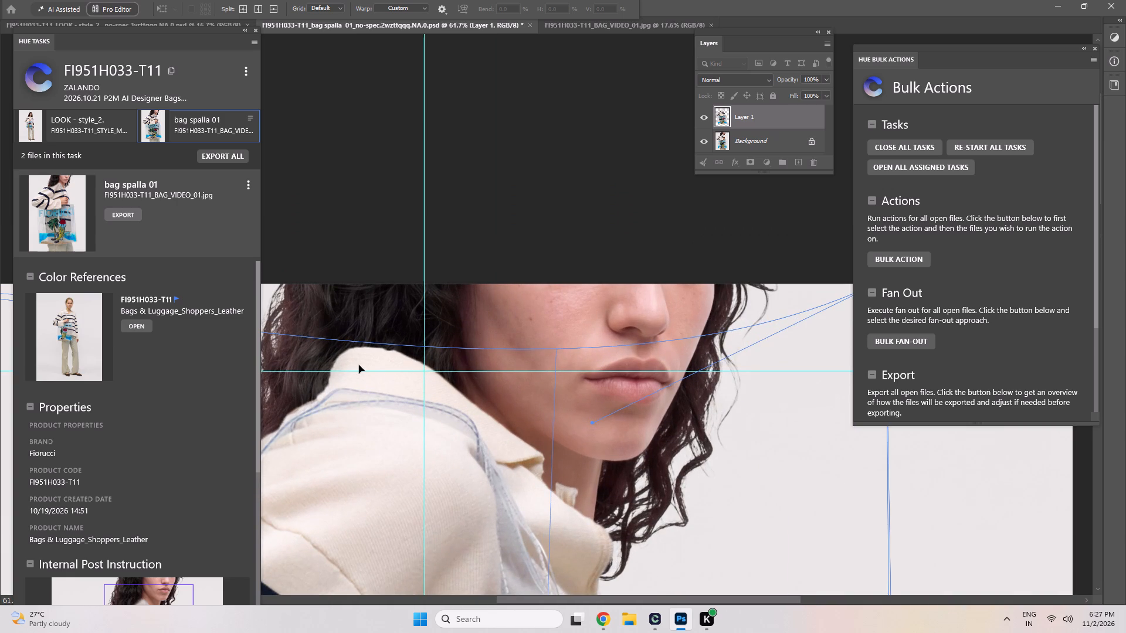
drag(359, 365, 359, 372)
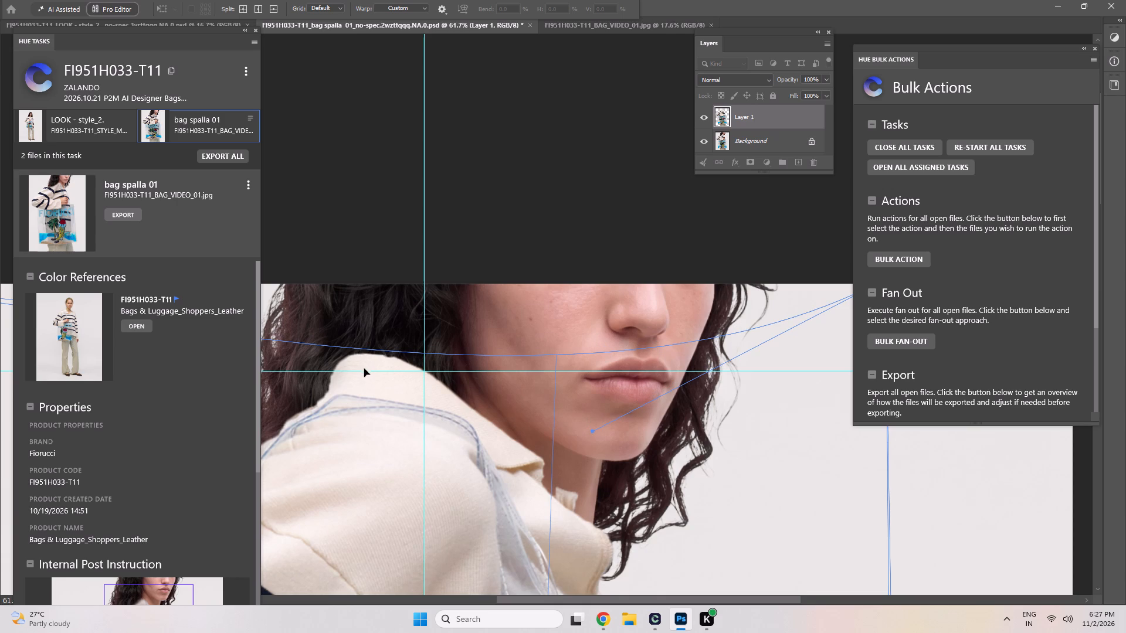
drag(364, 368, 365, 393)
key(space)
key(space)
key(space)
key(space)
key(space)
key(space)
key(space)
key(space)
key(space)
key(space)
key(space)
key(space)
key(space)
key(space)
key(space)
key(space)
key(space)
key(space)
key(space)
key(space)
scroll(378, 400, down, 5)
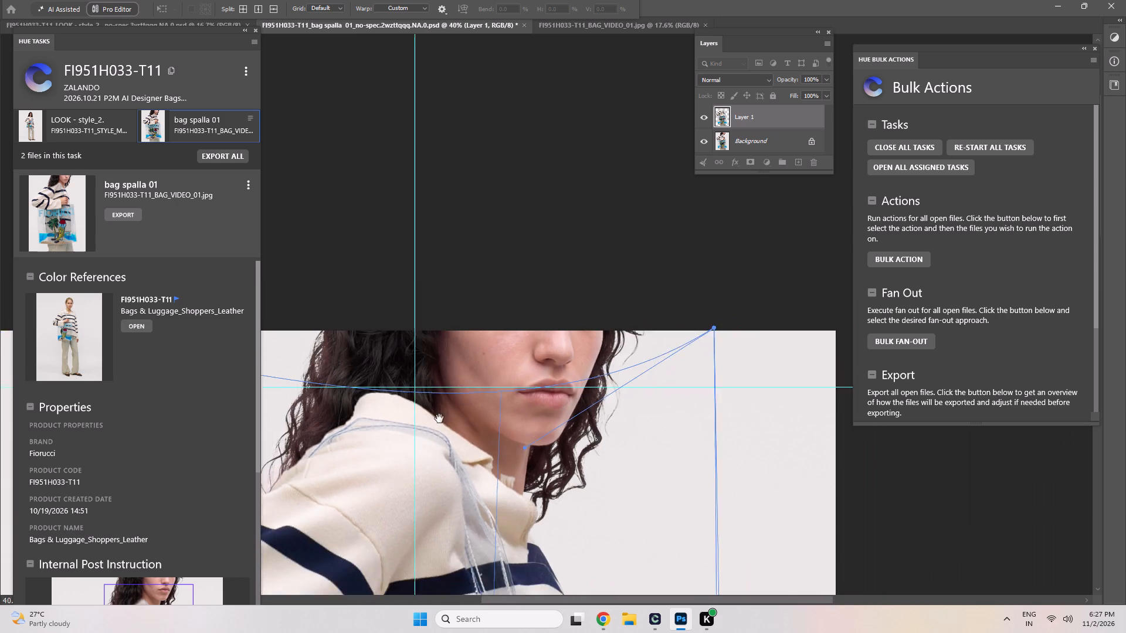
scroll(439, 418, down, 3)
drag(459, 447, 503, 341)
drag(457, 308, 463, 315)
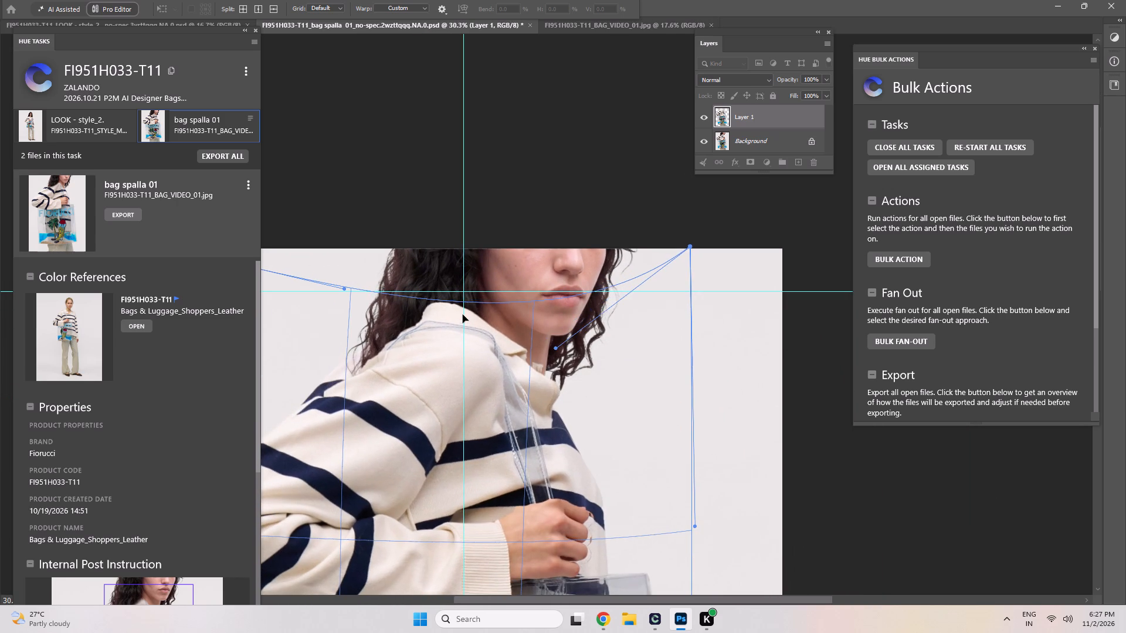
drag(463, 315, 468, 313)
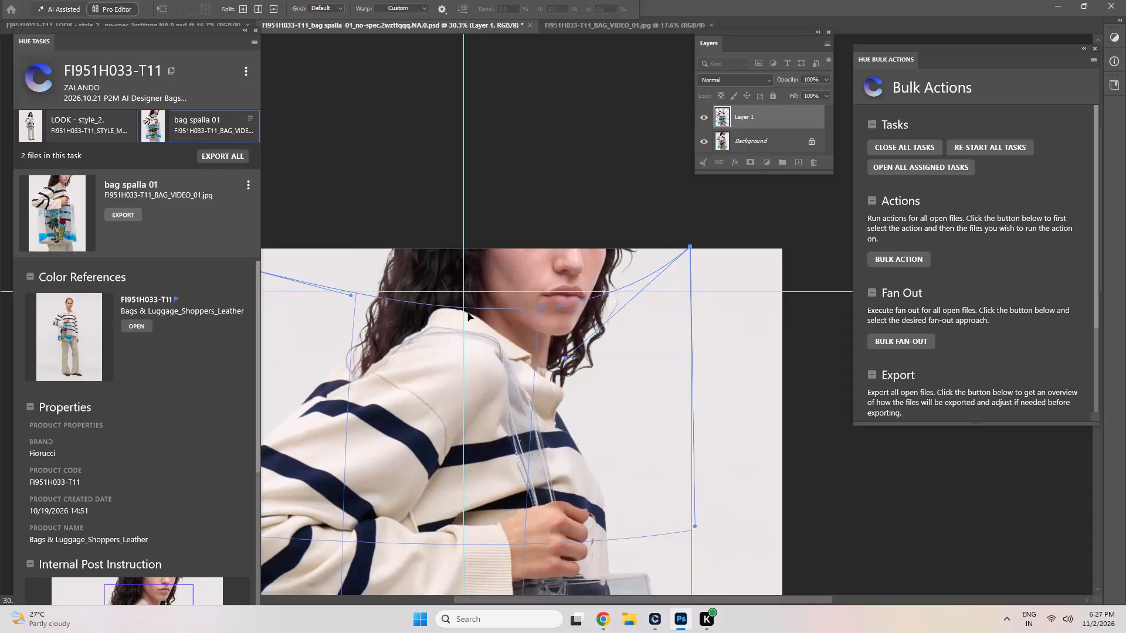
drag(468, 313, 468, 312)
Warp the upper sleeve stripes slightly upward, check the fit down to the bag's base, and apply the warp to Layer 1.
drag(334, 412, 328, 397)
key(space)
key(space)
key(space)
key(space)
key(space)
key(space)
key(space)
key(space)
key(space)
key(space)
key(space)
key(space)
key(space)
key(space)
key(space)
key(space)
key(space)
key(space)
key(space)
key(space)
scroll(335, 410, down, 11)
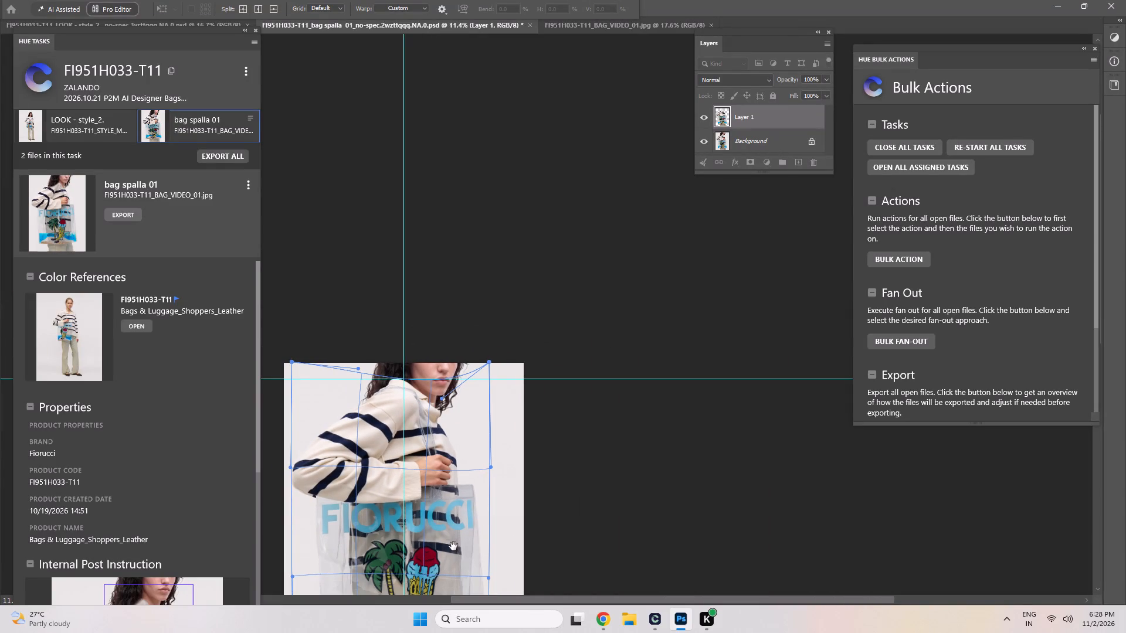
scroll(456, 509, up, 5)
drag(449, 518, 489, 287)
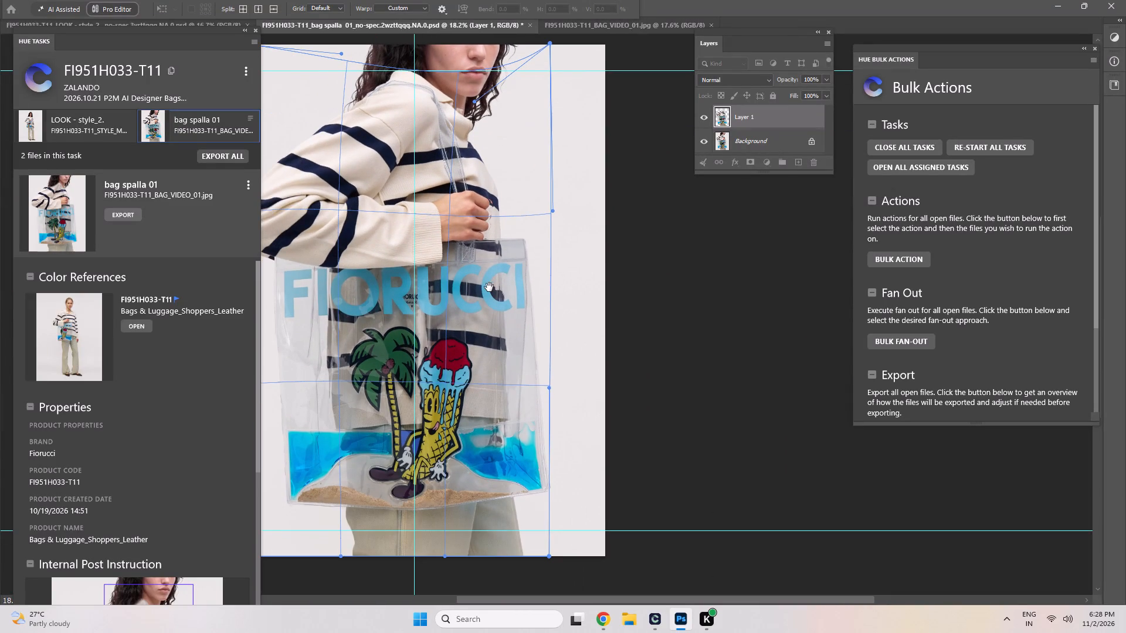
drag(489, 287, 502, 391)
key(Return)
Erase Layer 1's doubled finger outlines on the sweater beside the upper three knuckles, keeping the sweater's outer edge intact.
key(space)
key(space)
key(space)
key(space)
key(space)
key(space)
key(space)
key(space)
key(space)
key(space)
key(space)
key(space)
key(space)
key(space)
key(space)
key(space)
key(space)
key(space)
key(space)
key(space)
scroll(432, 274, up, 5)
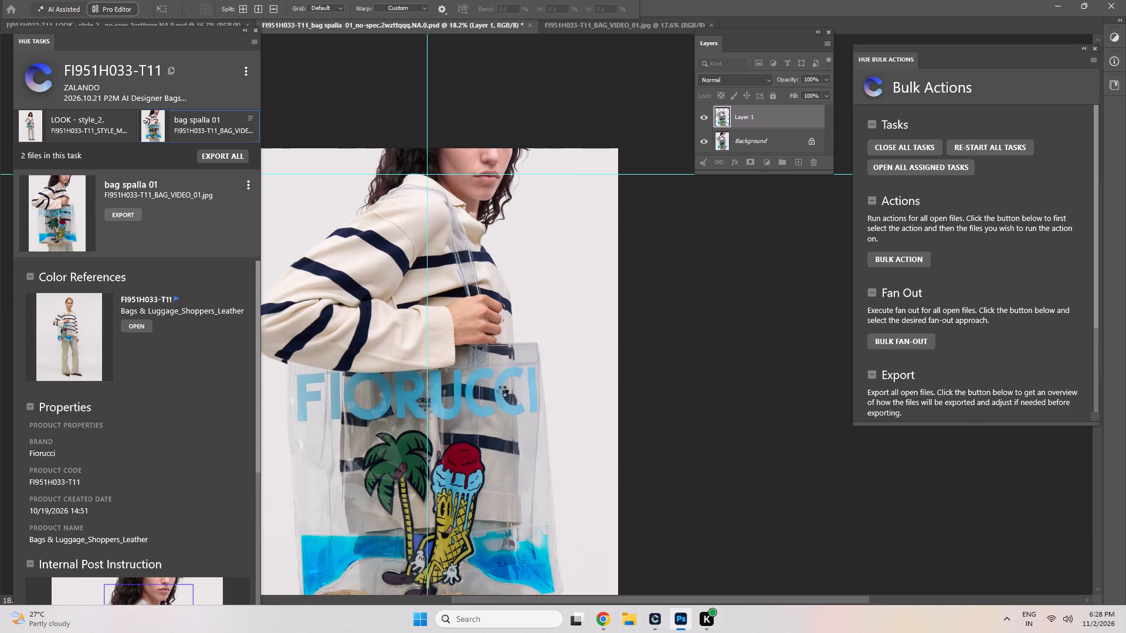
scroll(537, 349, up, 8)
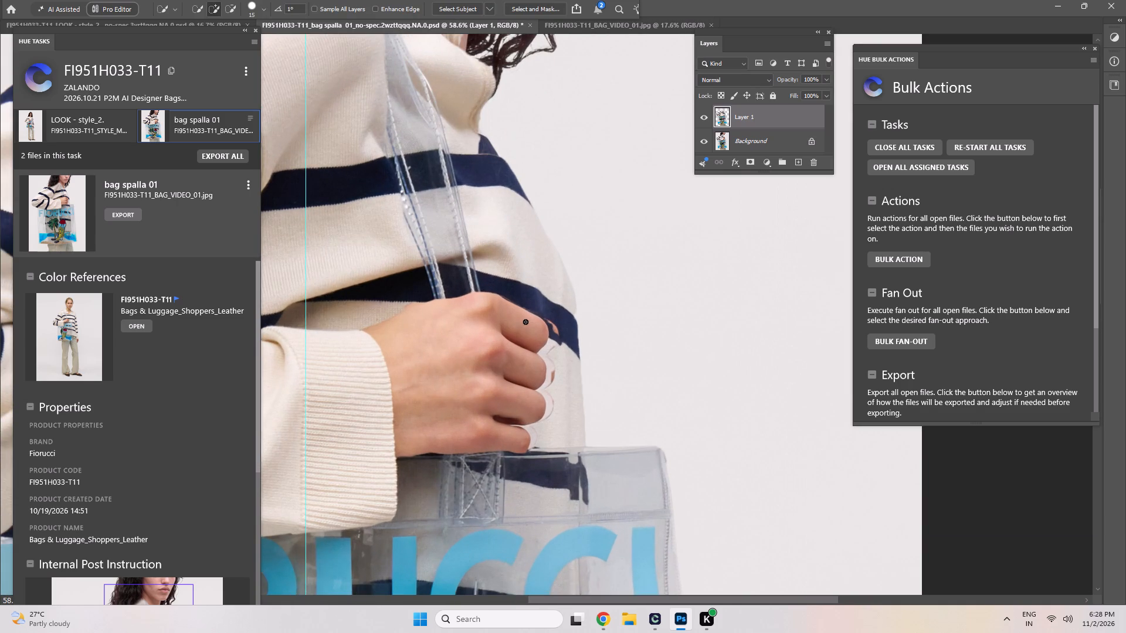
key(e)
scroll(551, 325, up, 12)
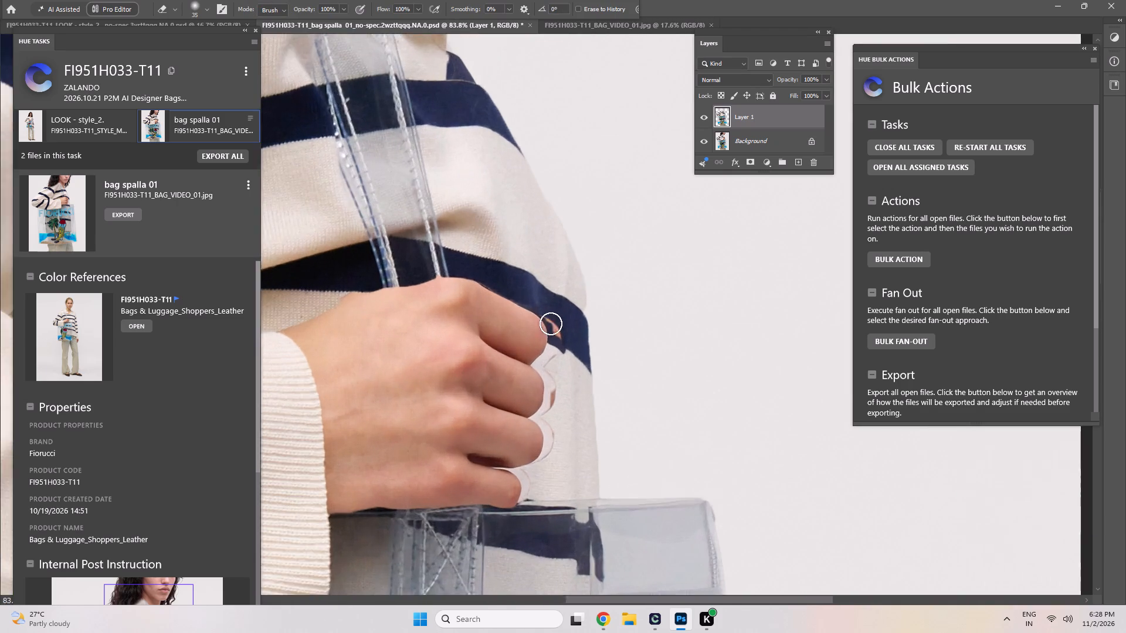
drag(539, 314, 553, 402)
drag(557, 396, 558, 330)
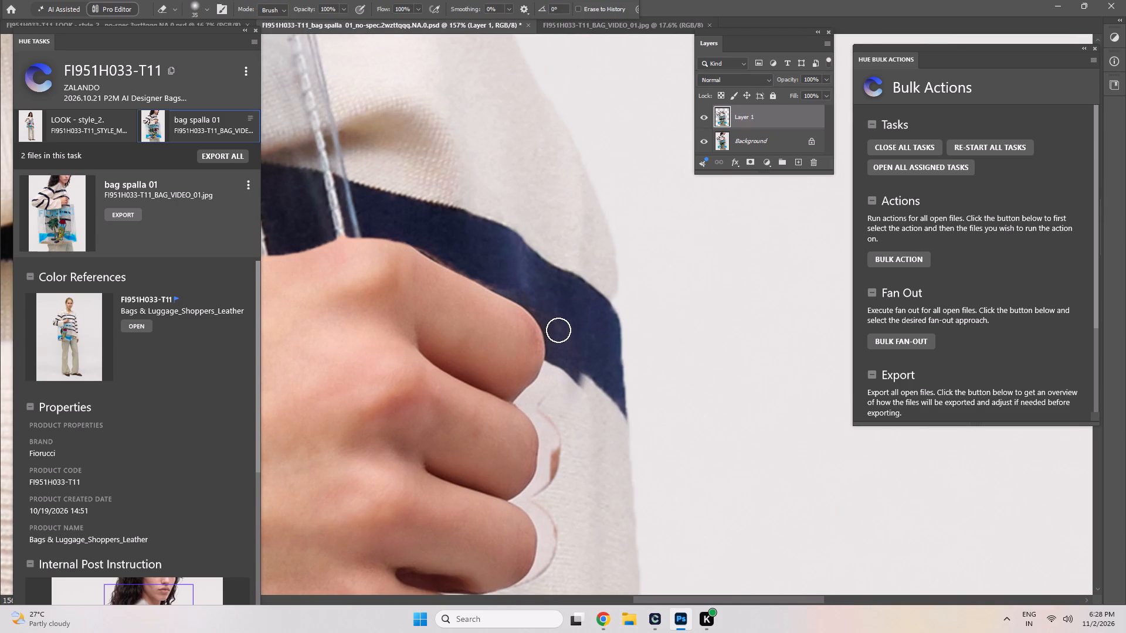
drag(558, 330, 618, 408)
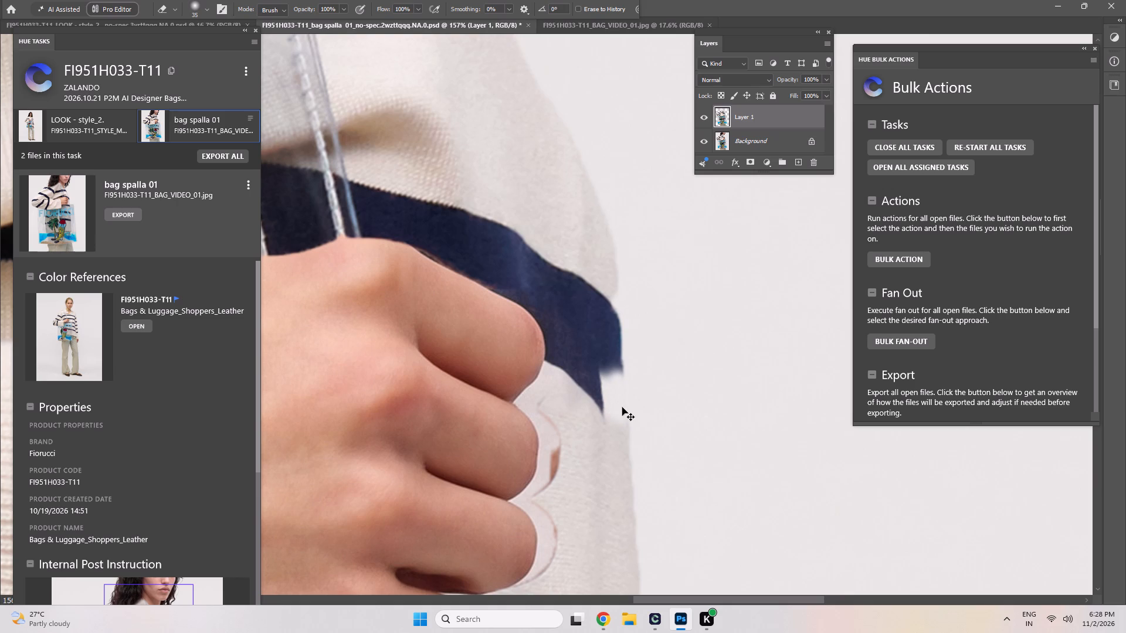
key(ctrl+z)
drag(530, 302, 559, 356)
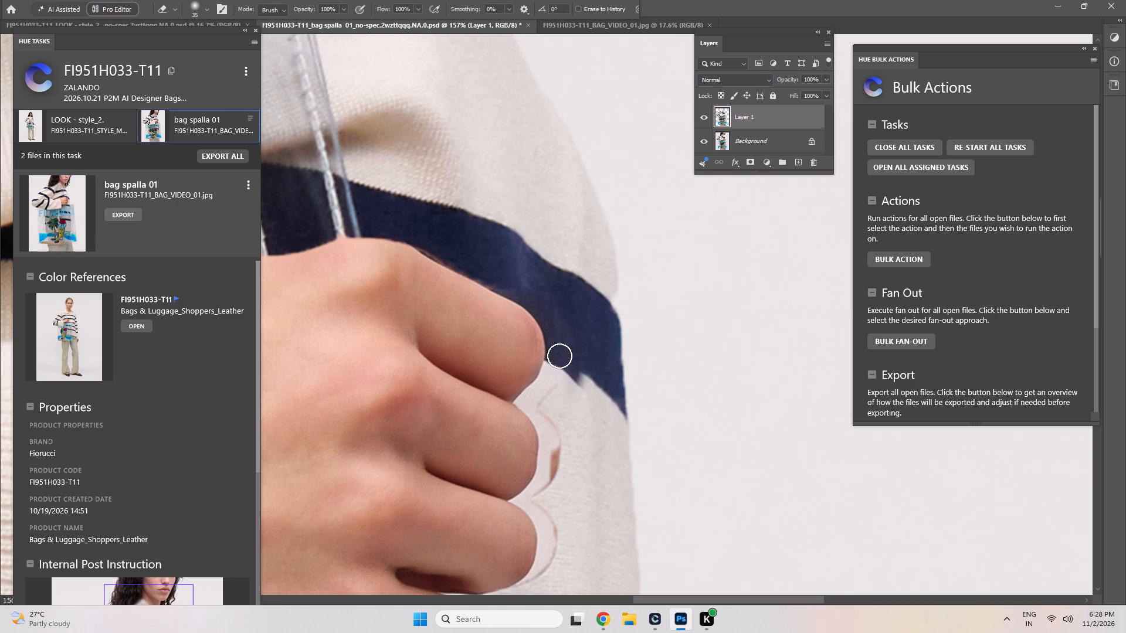
drag(559, 356, 561, 386)
drag(561, 386, 550, 412)
drag(550, 398, 552, 544)
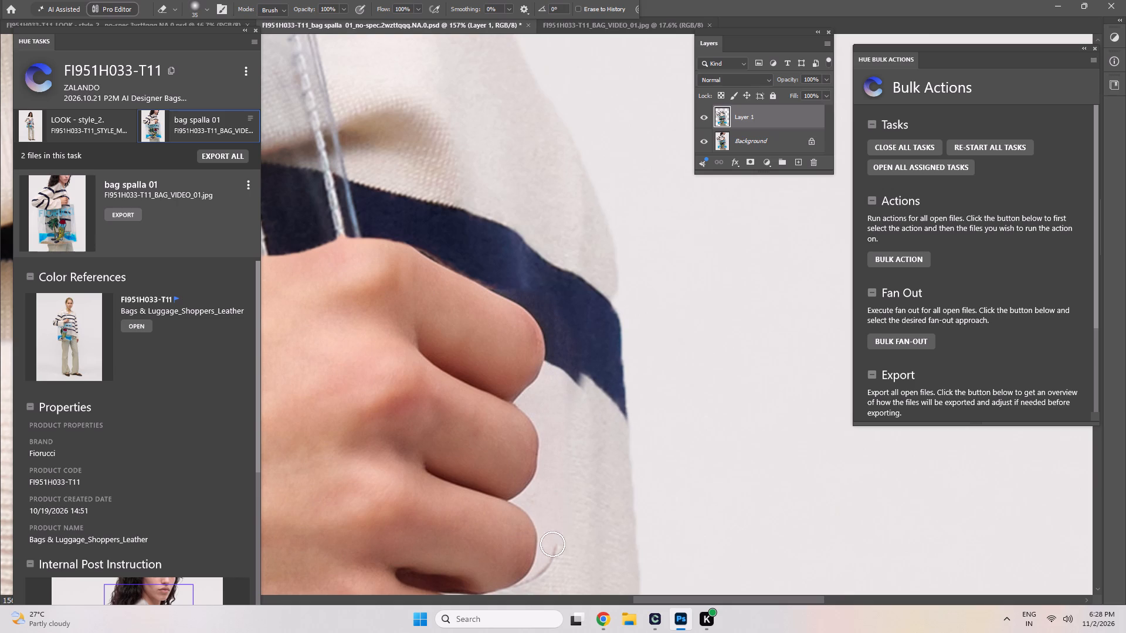
drag(552, 544, 530, 598)
Erase the leftover doubled outline around the little finger on Layer 1, stopping just above the bag's top rim.
key(space)
key(space)
key(space)
key(space)
key(space)
key(space)
key(space)
key(space)
key(space)
key(space)
key(space)
key(space)
drag(554, 521, 589, 351)
drag(543, 411, 533, 489)
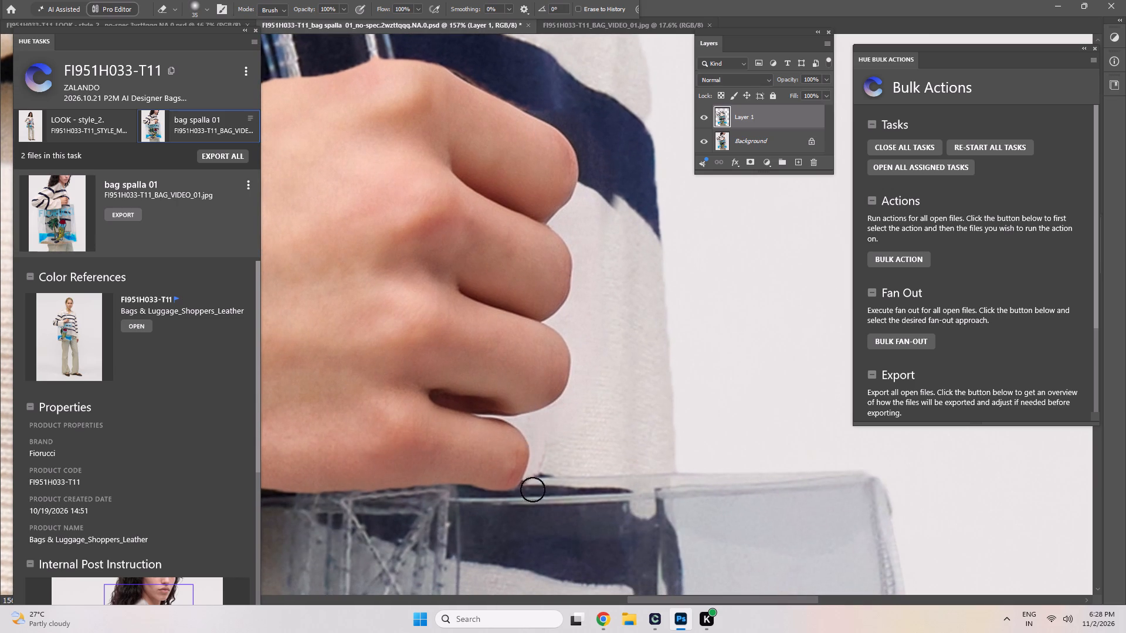
drag(533, 489, 524, 500)
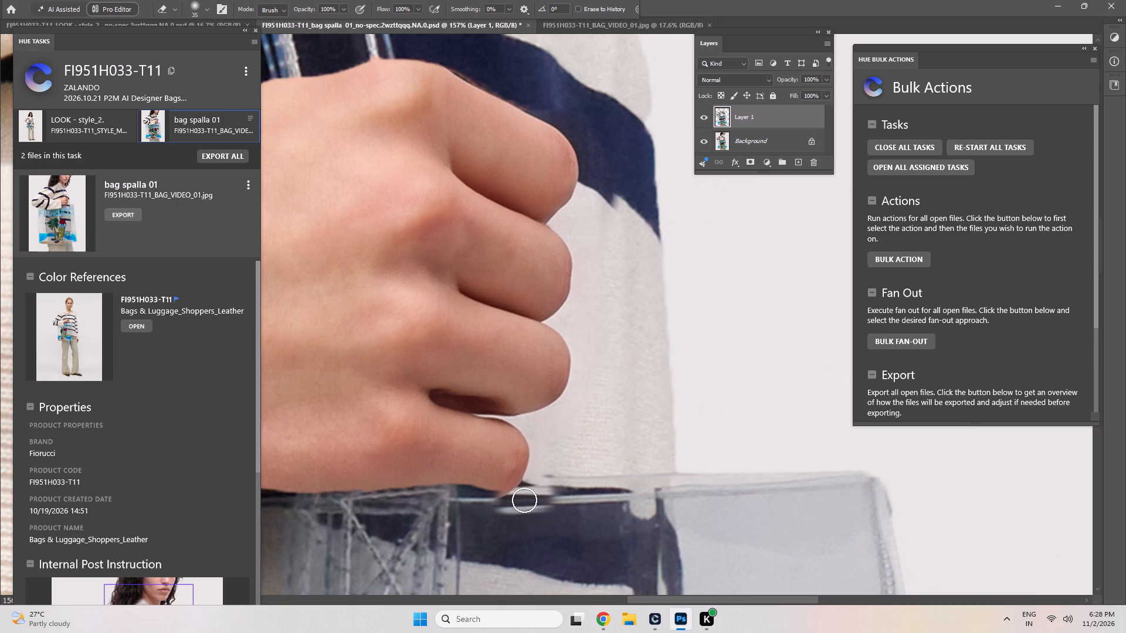
key(ctrl+z)
drag(531, 420, 531, 472)
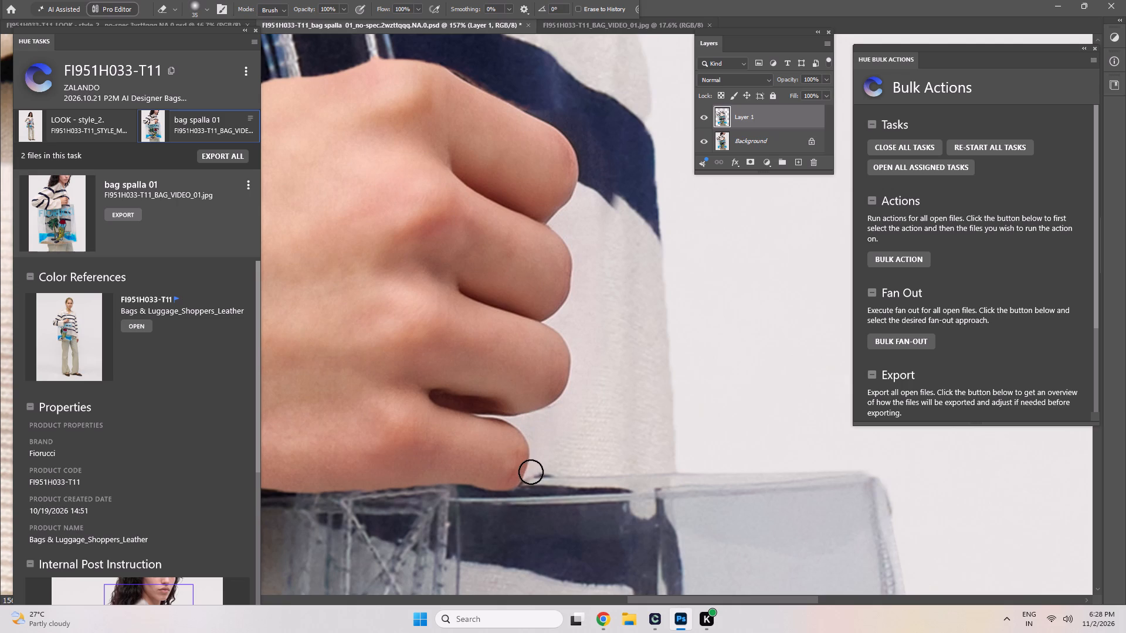
Erase the last trace of doubled outline on Layer 1 at the little finger's tip, just above the bag's rim.
drag(531, 472, 530, 474)
Erase Layer 1's doubled edge along the top of the hand, from the first knuckle across the base of the transparent straps.
key(space)
key(space)
key(space)
key(space)
key(space)
key(space)
key(space)
key(space)
key(space)
key(space)
key(space)
key(space)
key(space)
key(space)
key(space)
scroll(554, 428, down, 4)
drag(447, 274, 476, 379)
scroll(493, 295, up, 3)
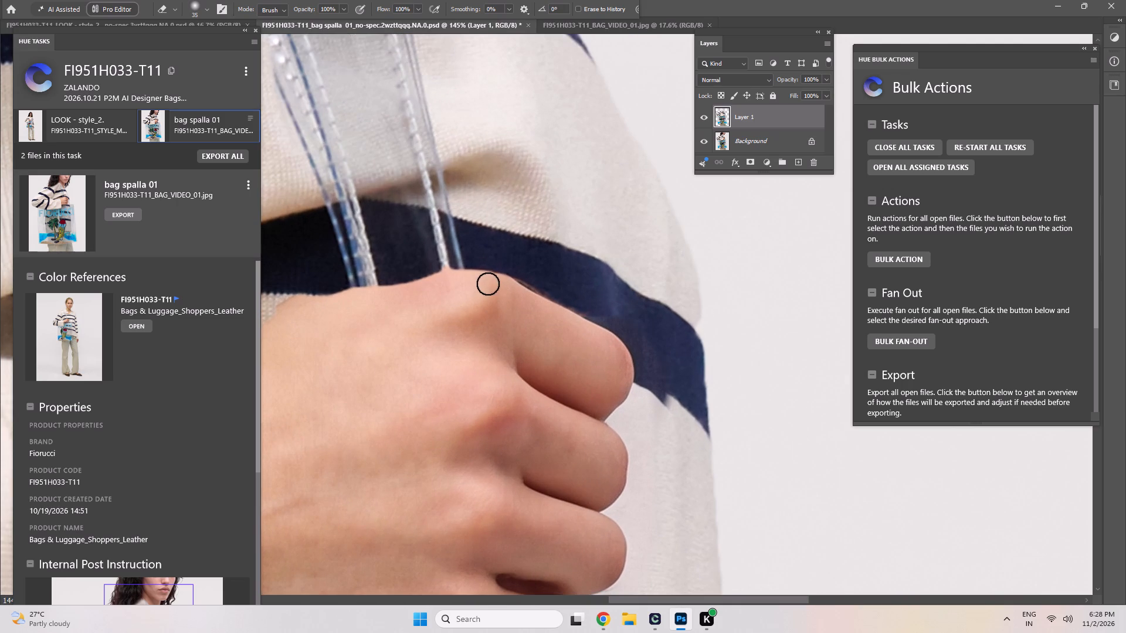
drag(504, 276, 478, 272)
drag(478, 272, 433, 272)
drag(438, 269, 320, 290)
drag(347, 284, 426, 260)
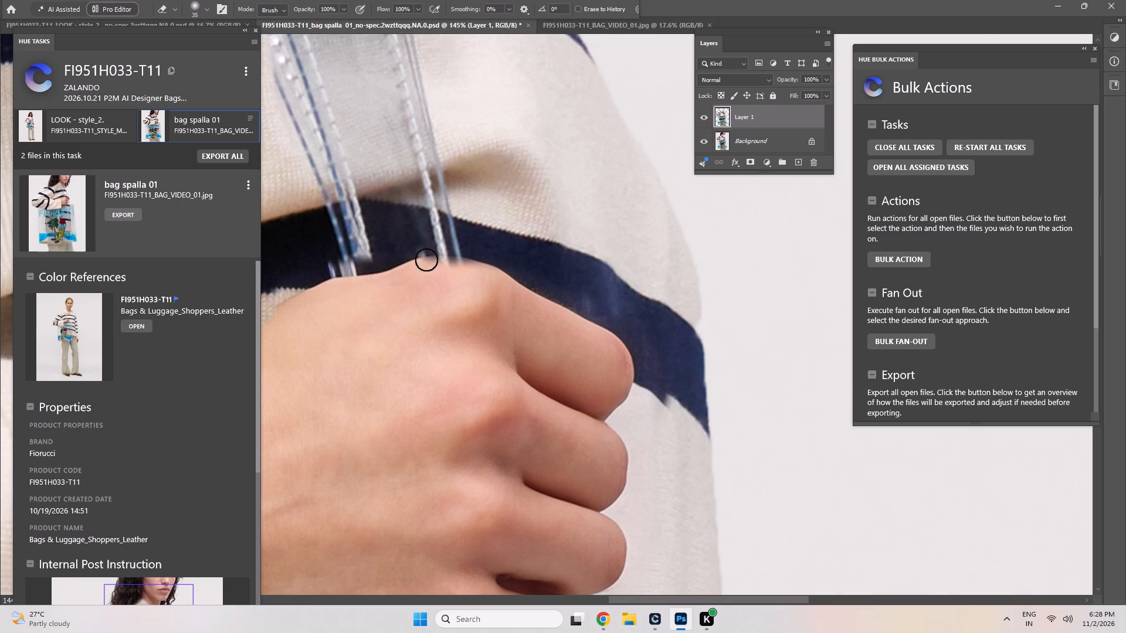
drag(426, 260, 398, 282)
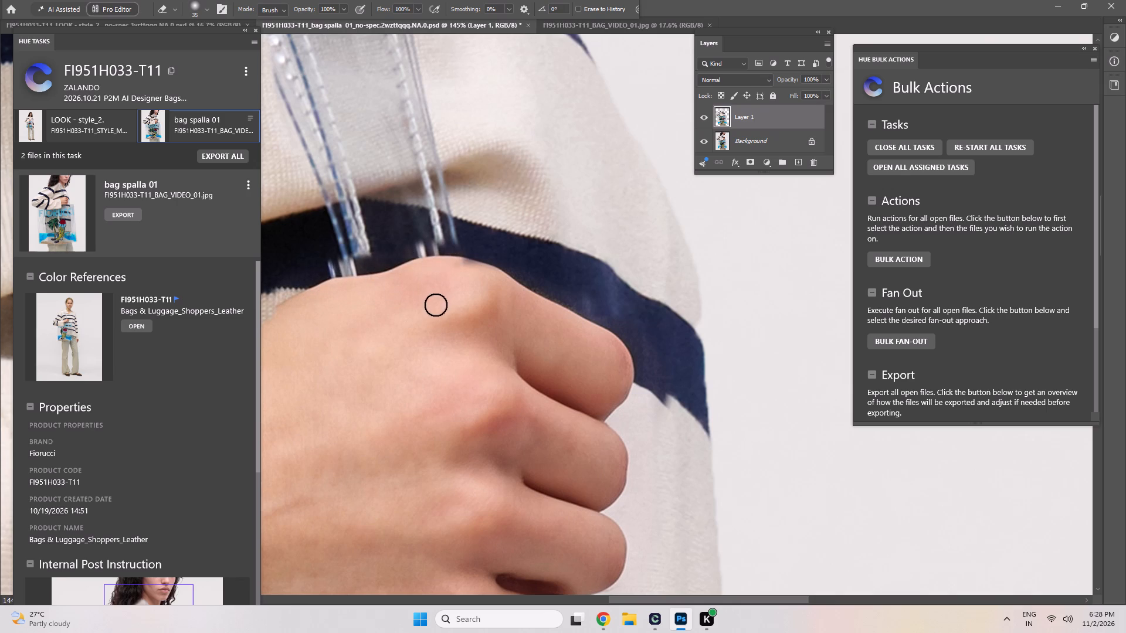